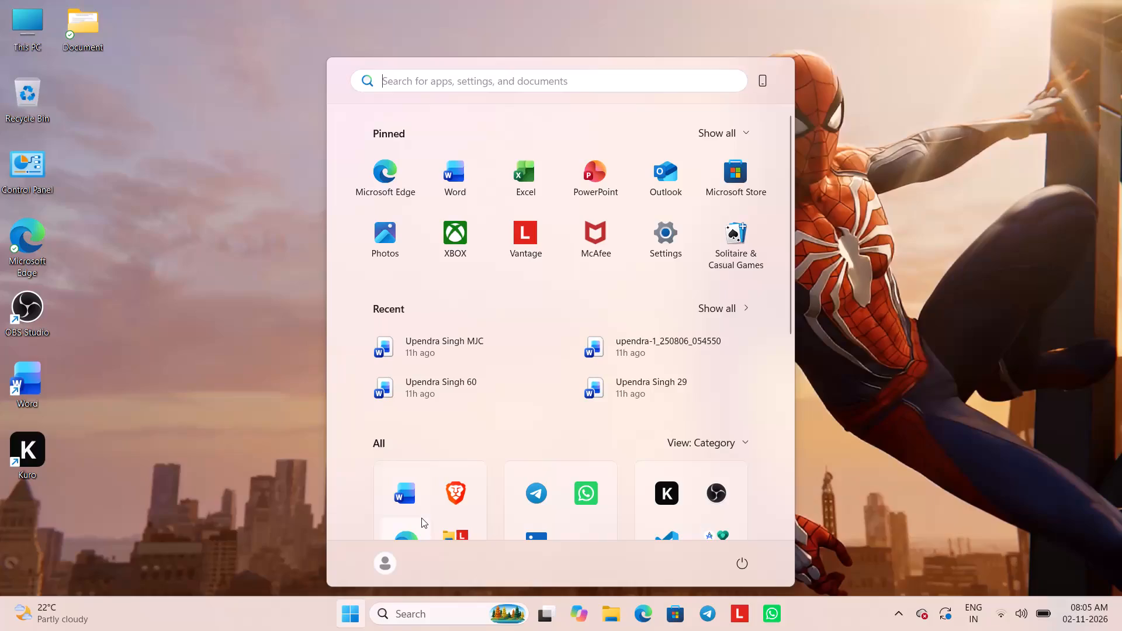
# Launch Microsoft Word.
pyautogui.click(414, 486)
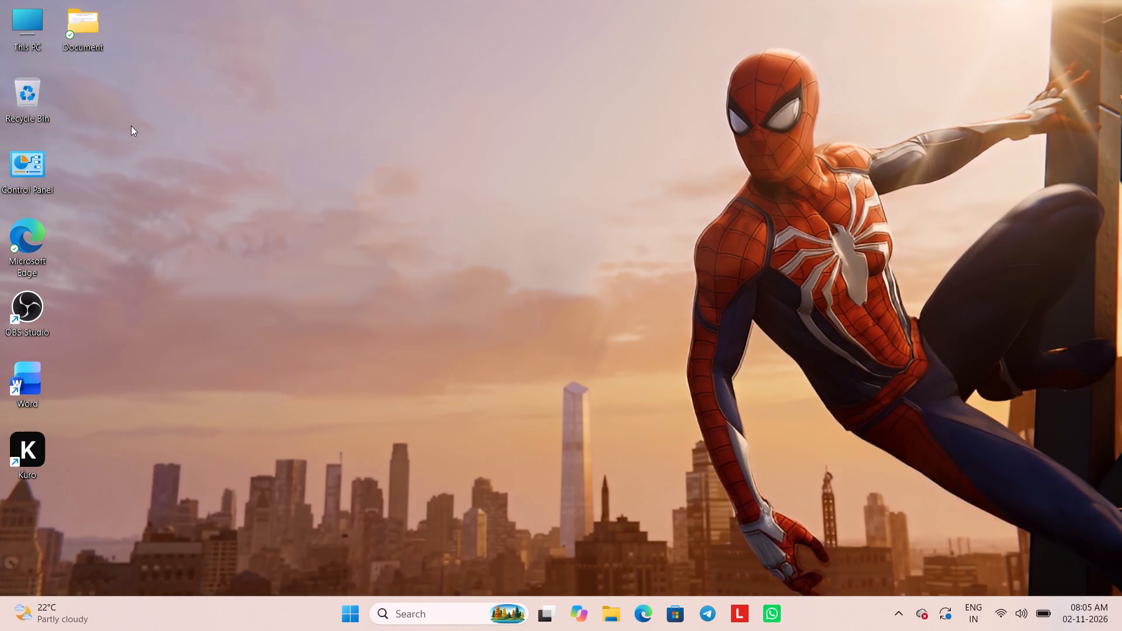
# Open the Kuro application from the desktop.
pyautogui.doubleClick(36, 439)
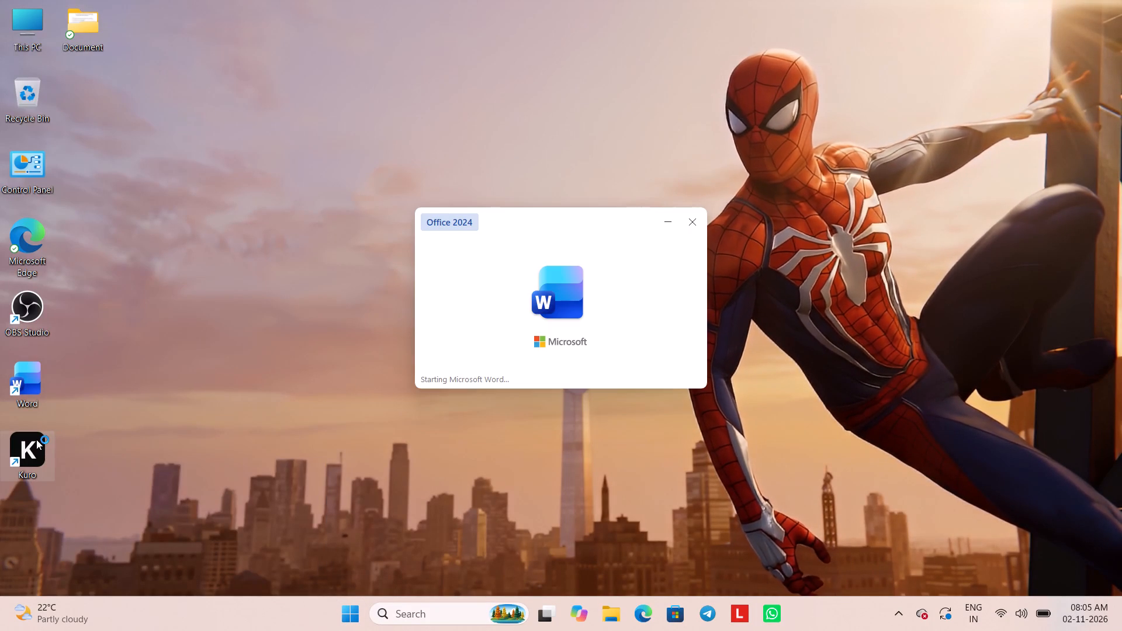
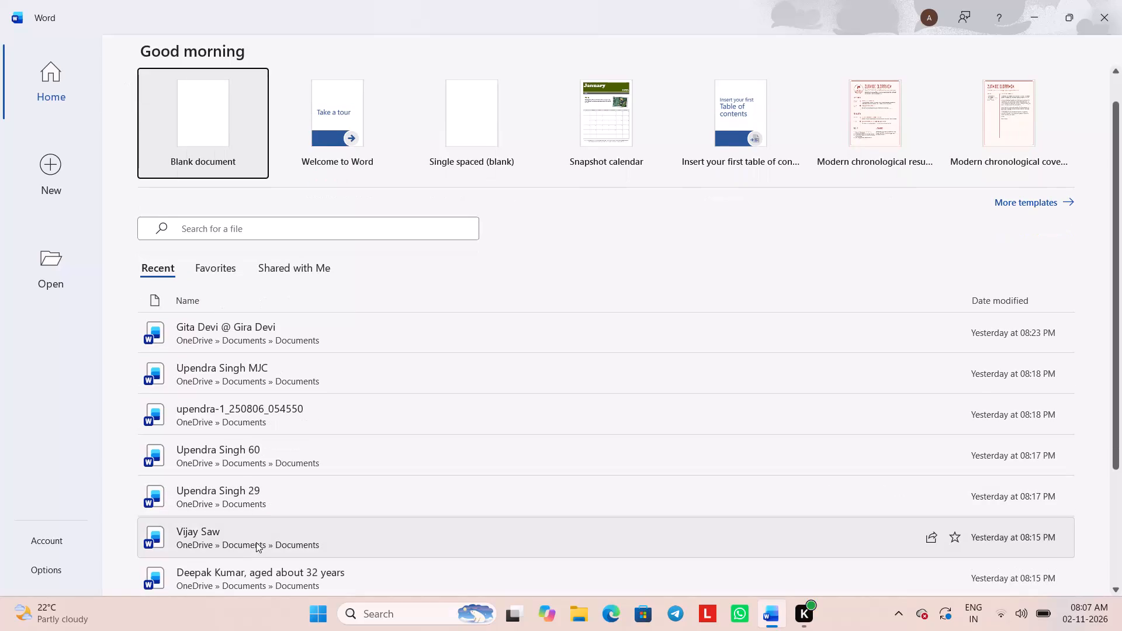
# Open the sixth document in the recent files list, the upper of the two modified yesterday at 08:15 PM.
pyautogui.click(256, 542)
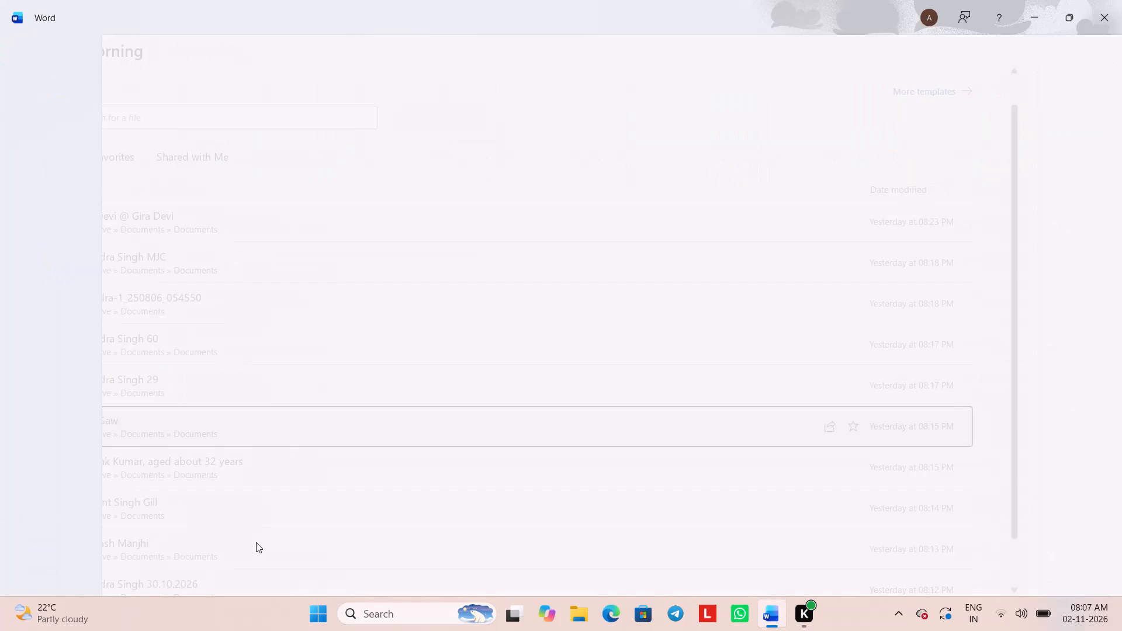
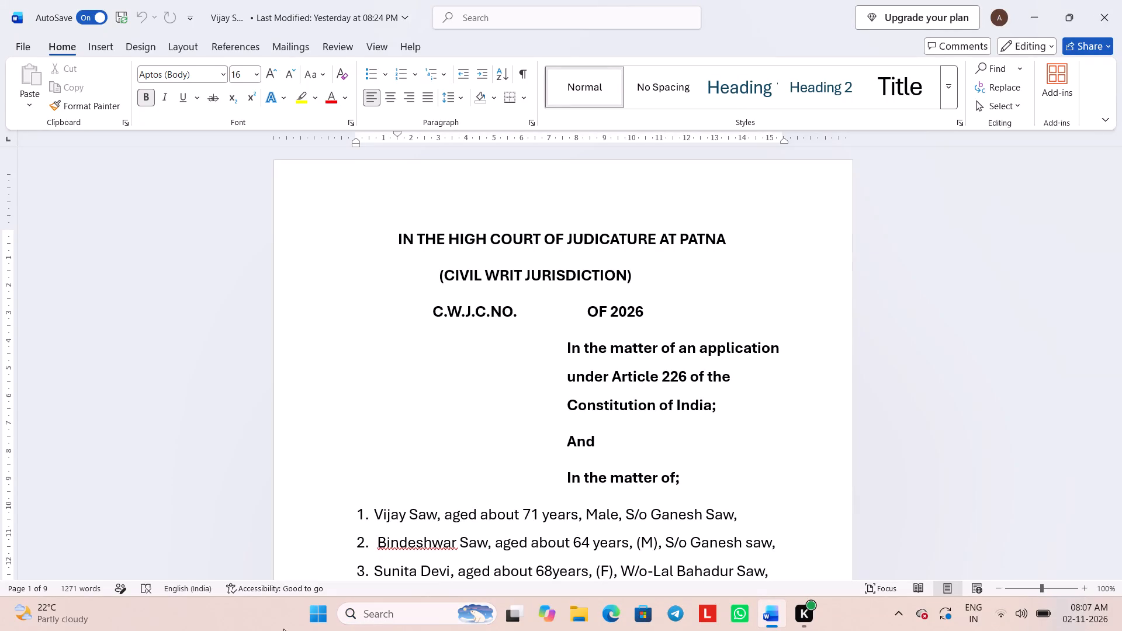
# Start another Word window and open the recent document whose name ends in 30.10.2026.
pyautogui.click(315, 619)
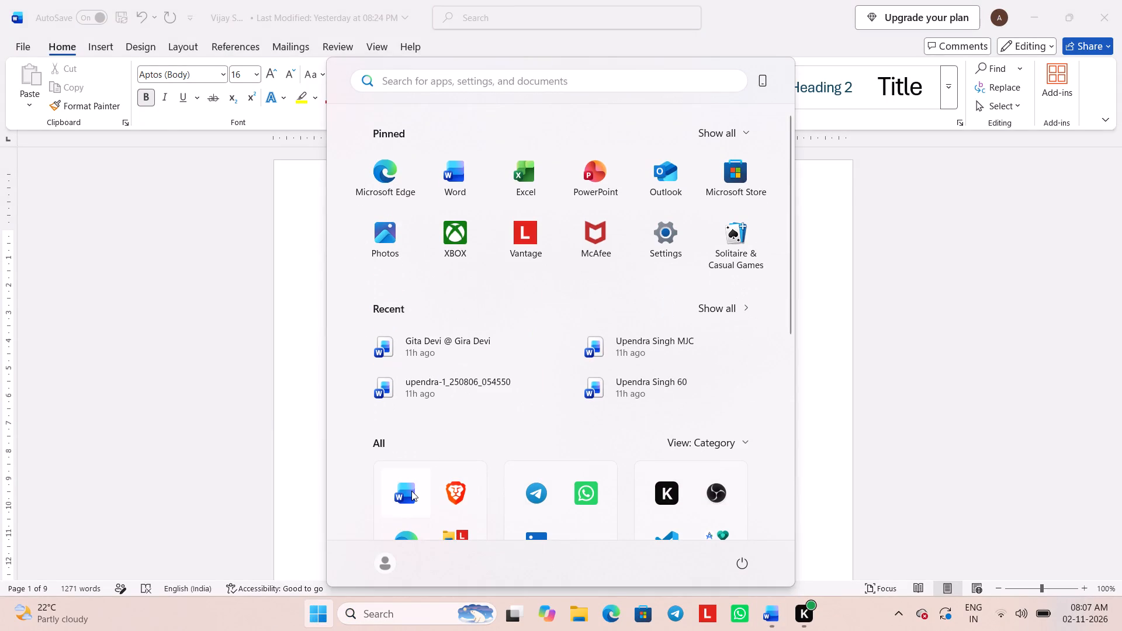
pyautogui.click(411, 491)
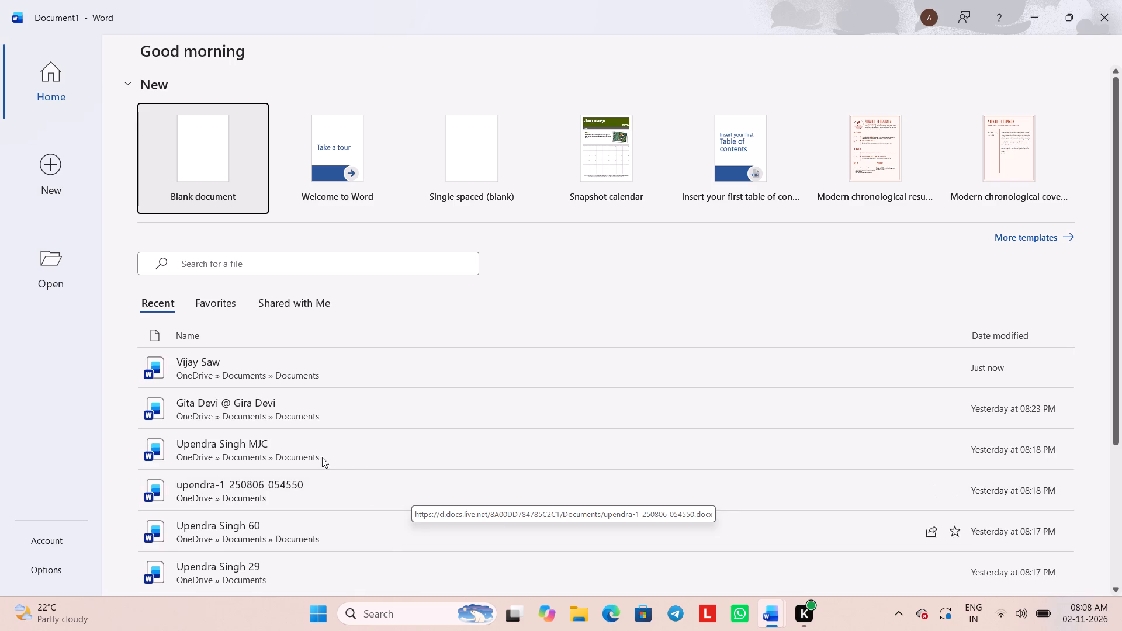
pyautogui.scroll(-1, 311, 462)
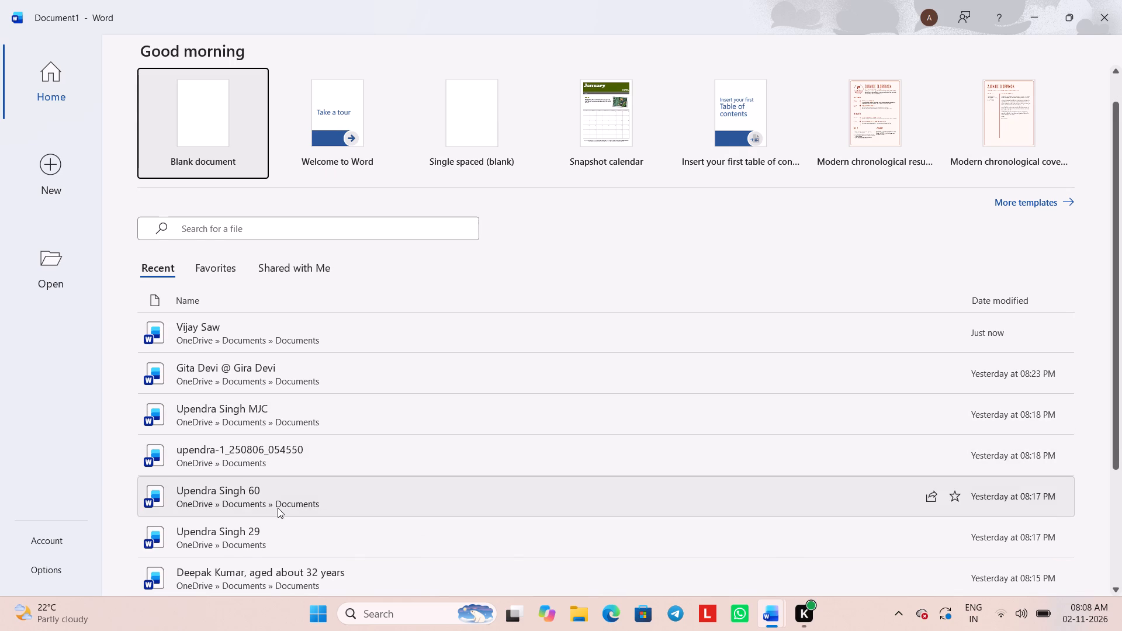
pyautogui.scroll(-2, 278, 508)
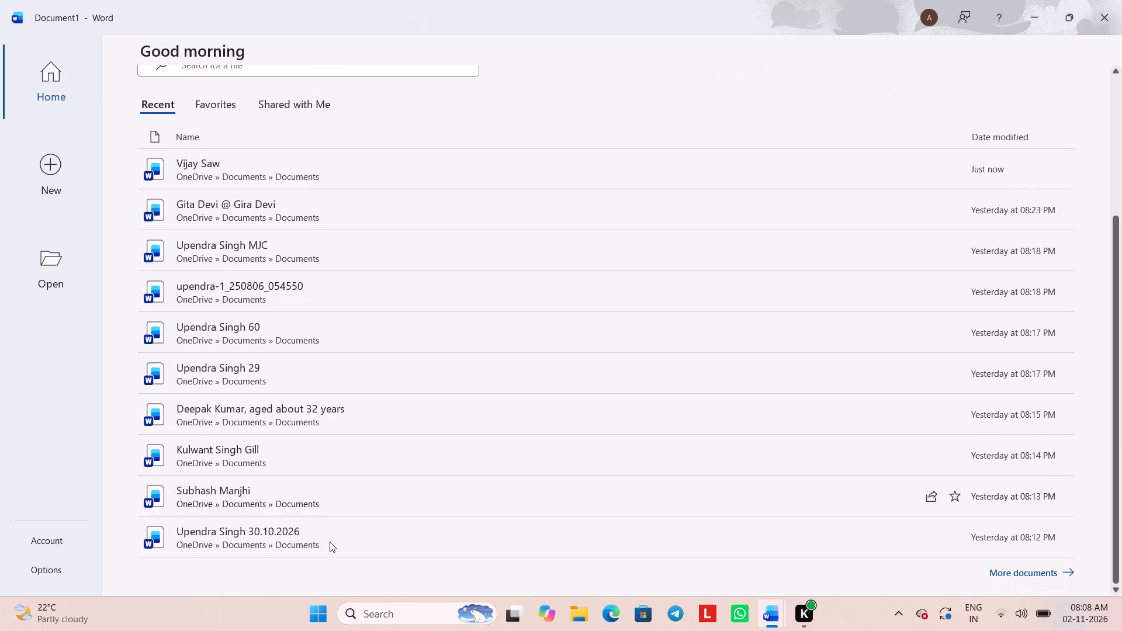
pyautogui.click(330, 540)
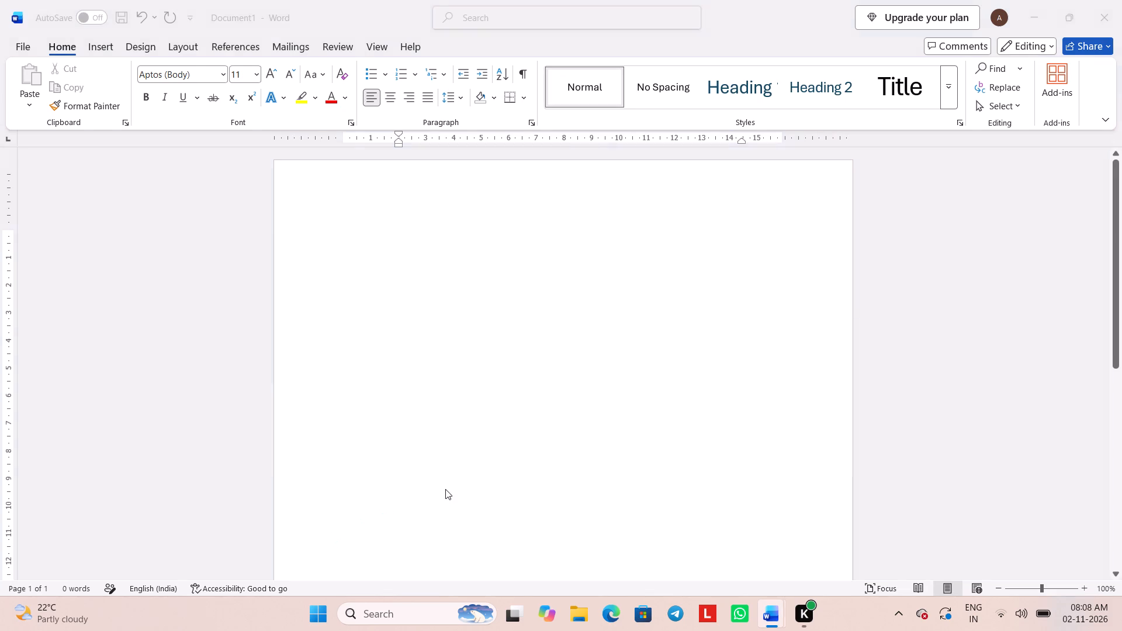
# Copy the LIST OF DATES AND EVENTS heading and its table from the header row through row 2.
pyautogui.scroll(-12, 453, 469)
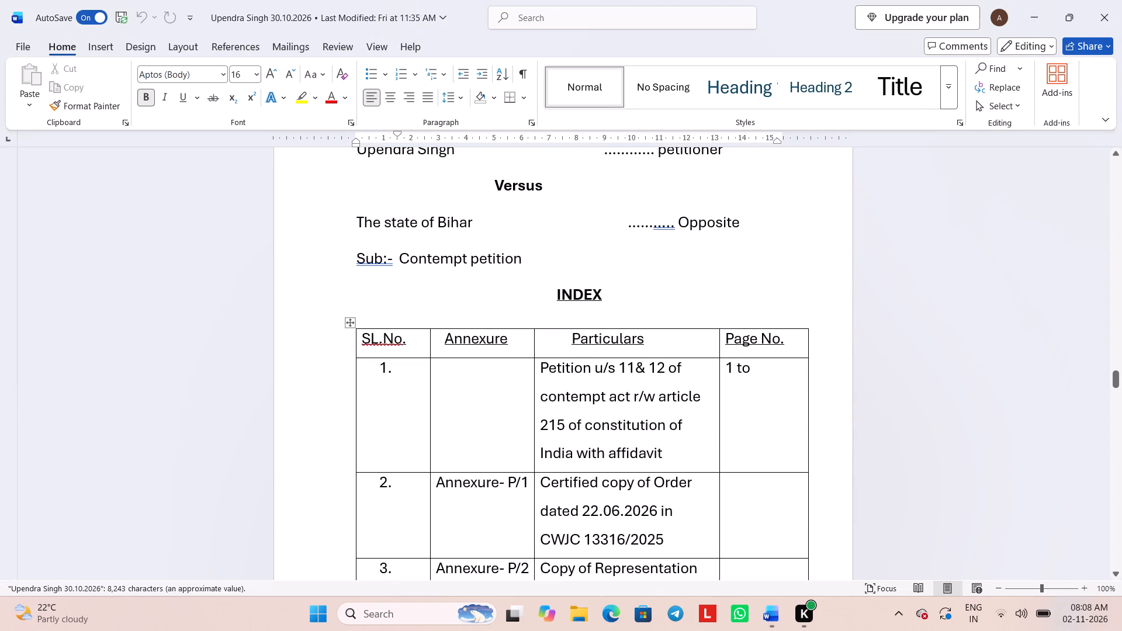
pyautogui.scroll(-1, 358, 313)
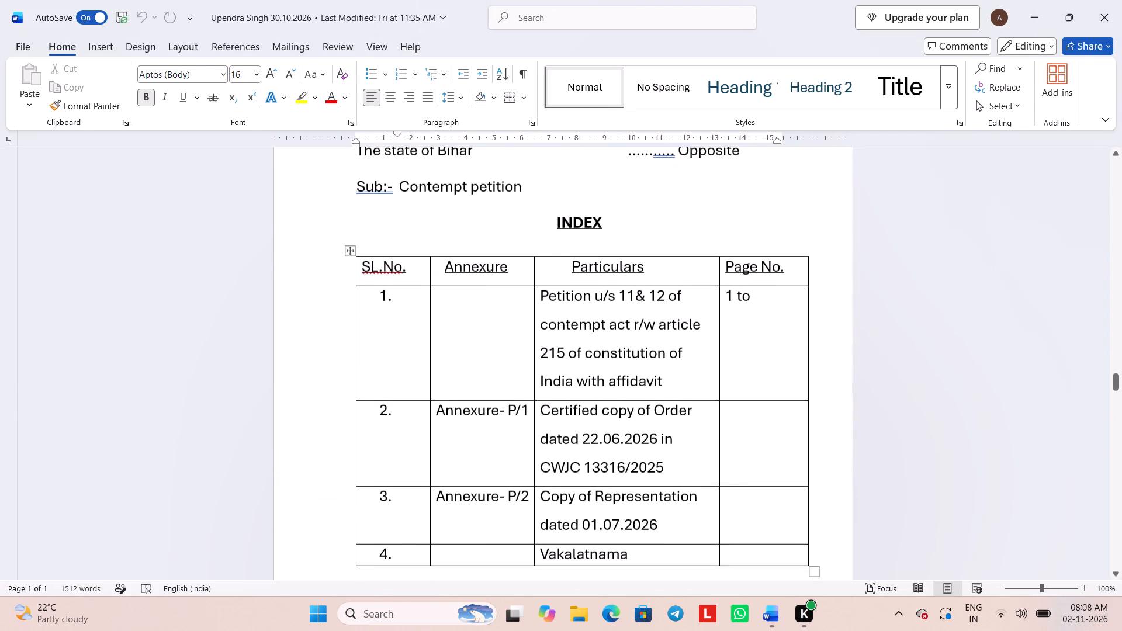
pyautogui.scroll(-4, 358, 313)
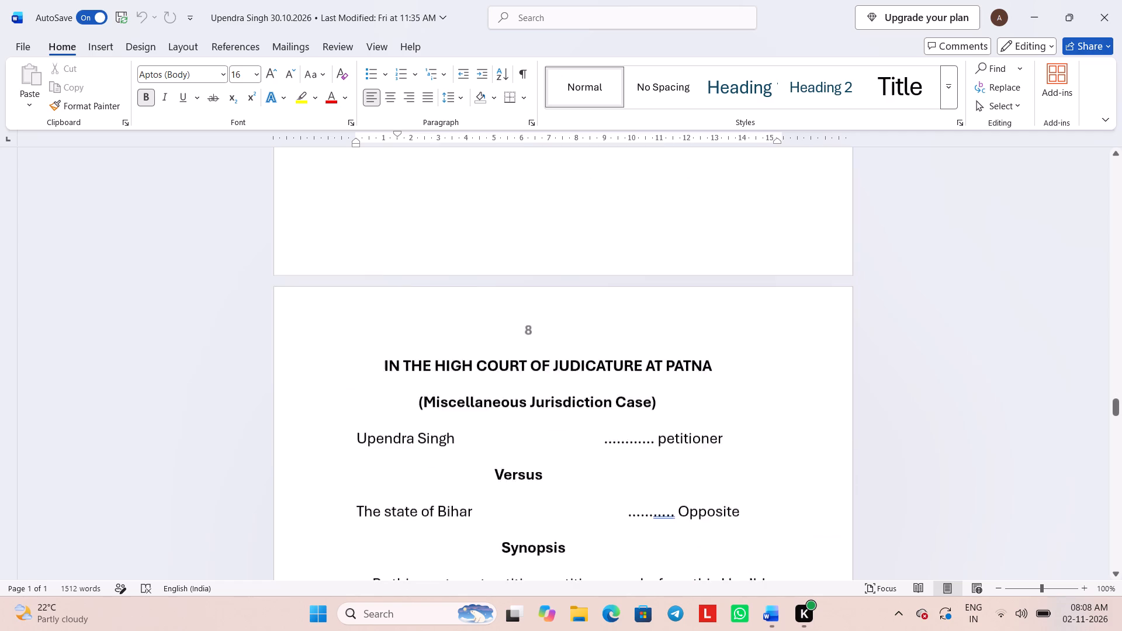
pyautogui.scroll(-2, 358, 313)
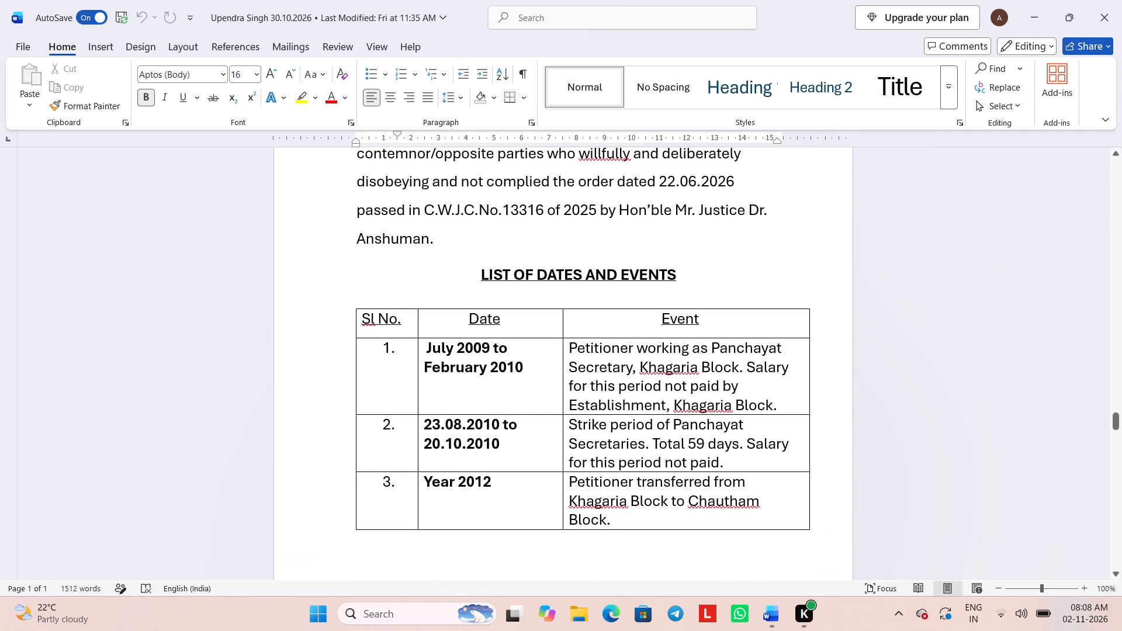
pyautogui.moveTo(393, 269); pyautogui.dragTo(620, 435)
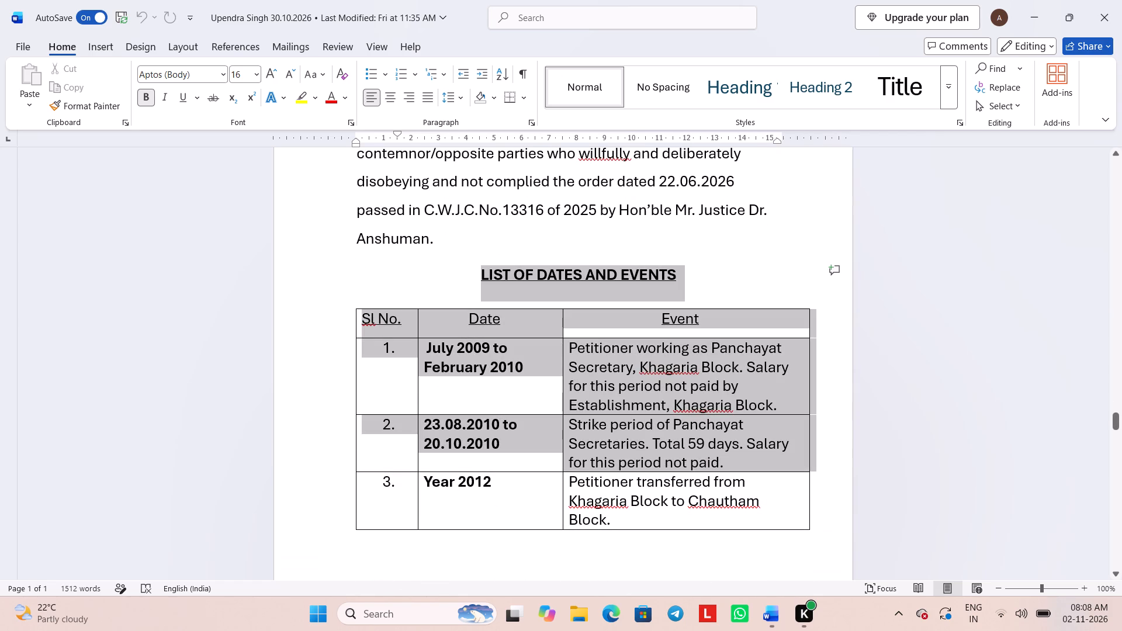
pyautogui.moveTo(620, 435); pyautogui.dragTo(798, 484)
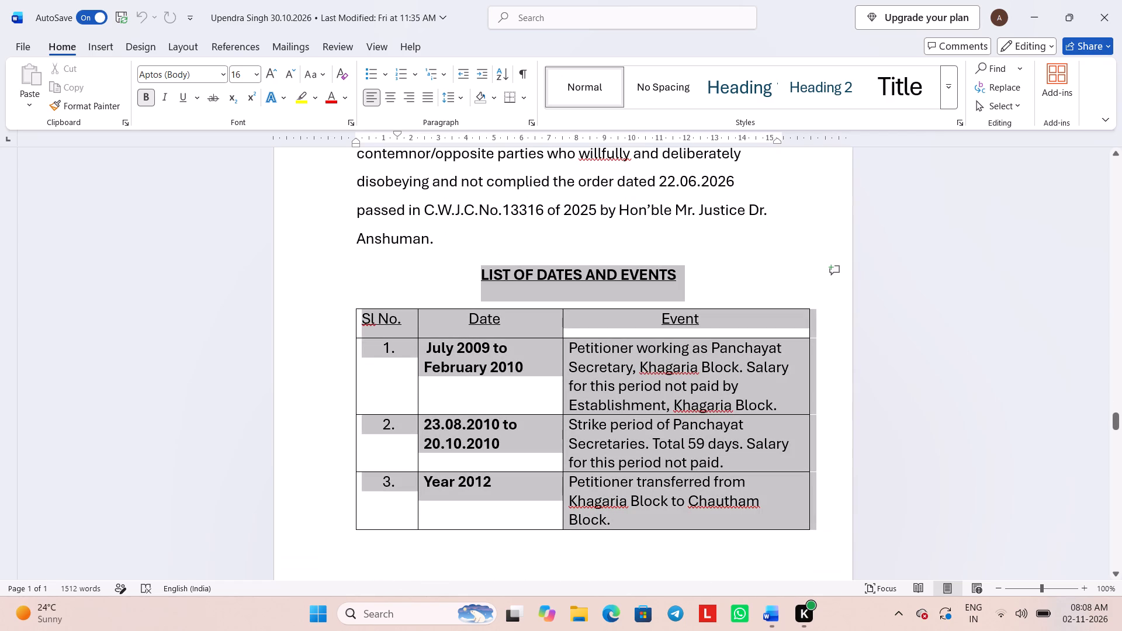
pyautogui.moveTo(798, 484); pyautogui.dragTo(797, 466)
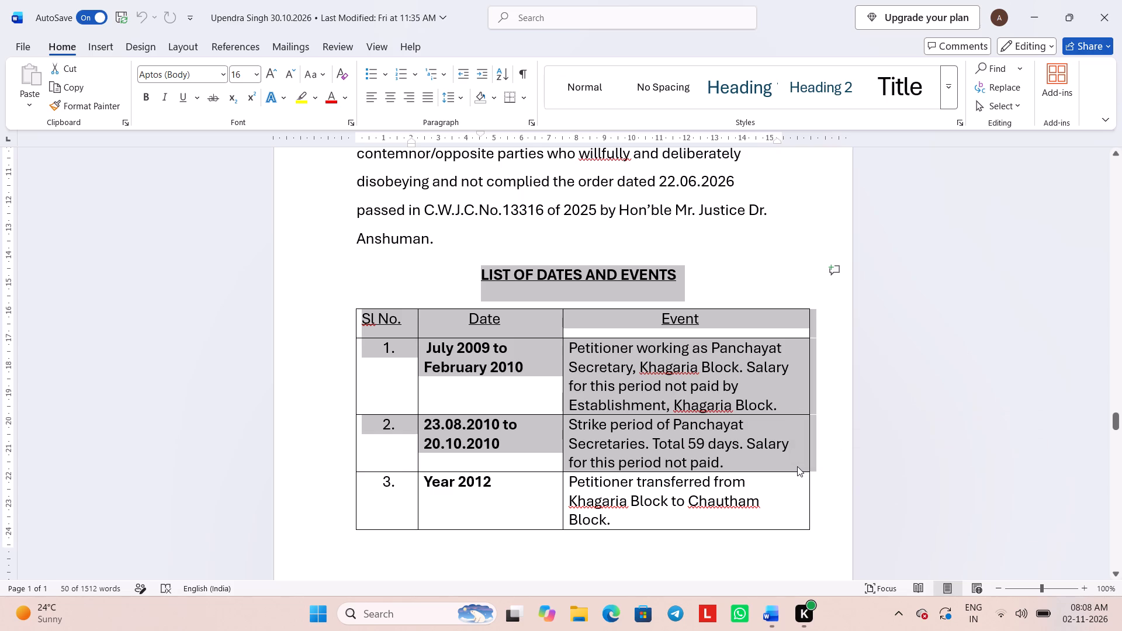
pyautogui.hotkey('ctrl', 'c')
pyautogui.hotkey('ctrl', 'c')
# Close the contempt petition document to return to the civil writ petition.
pyautogui.click(1121, 0)
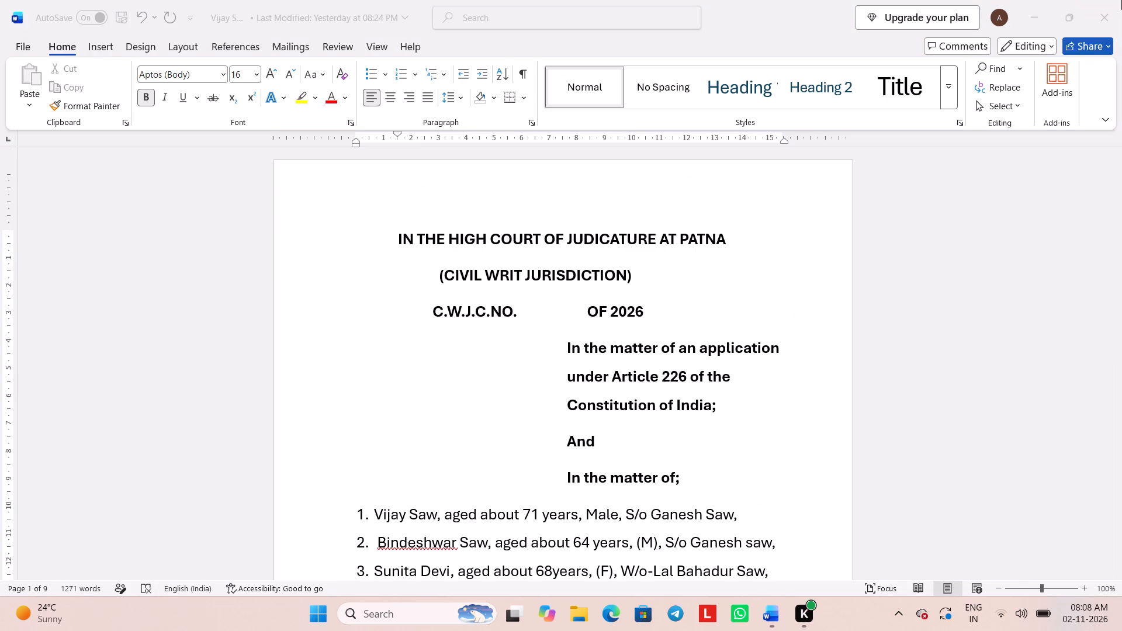
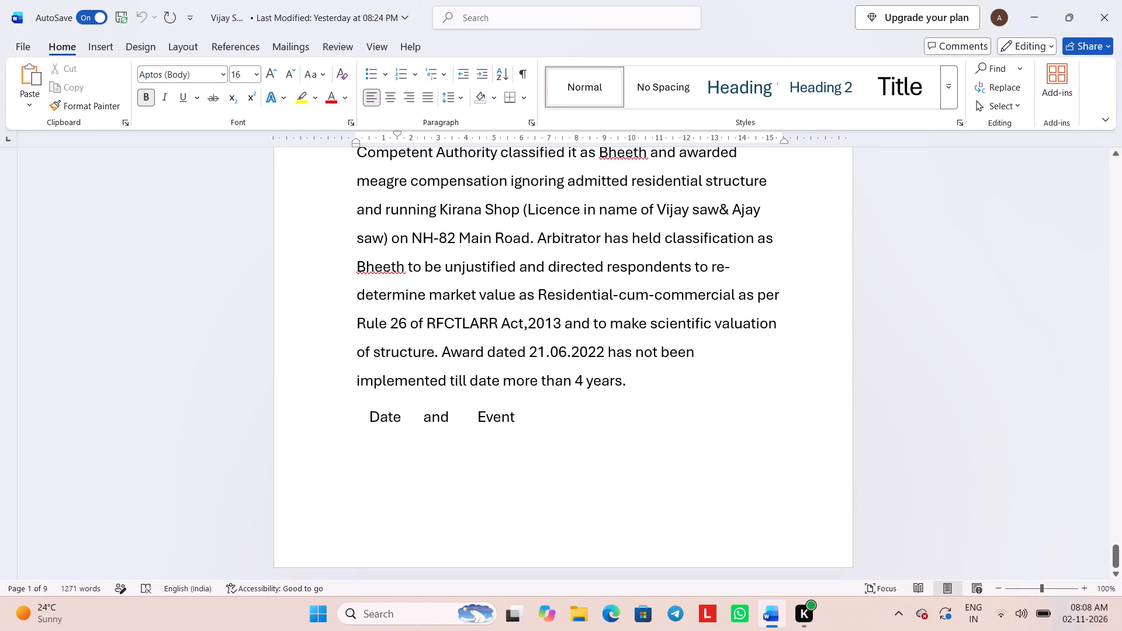
# Replace the Date and Event line at the document's end with the copied LIST OF DATES AND EVENTS heading and table.
pyautogui.moveTo(356, 412); pyautogui.dragTo(737, 566)
pyautogui.hotkey('ctrl', 'v')
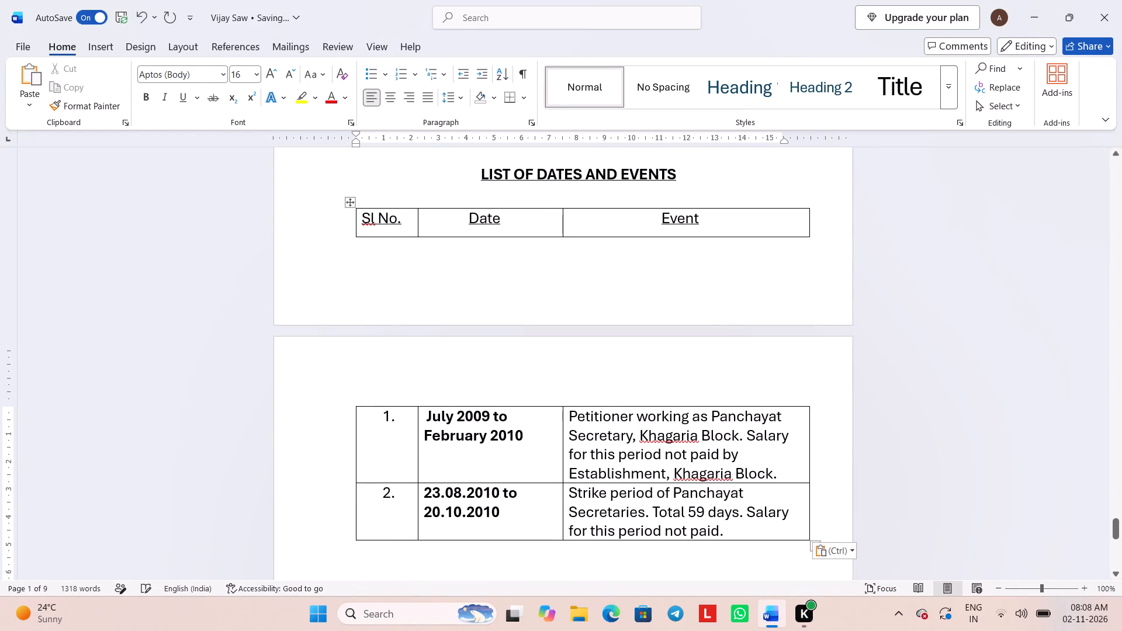
# Insert two line breaks after "more than 4 years." to move the LIST OF DATES AND EVENTS heading and table onto a new page.
pyautogui.scroll(1, 554, 276)
pyautogui.click(634, 296)
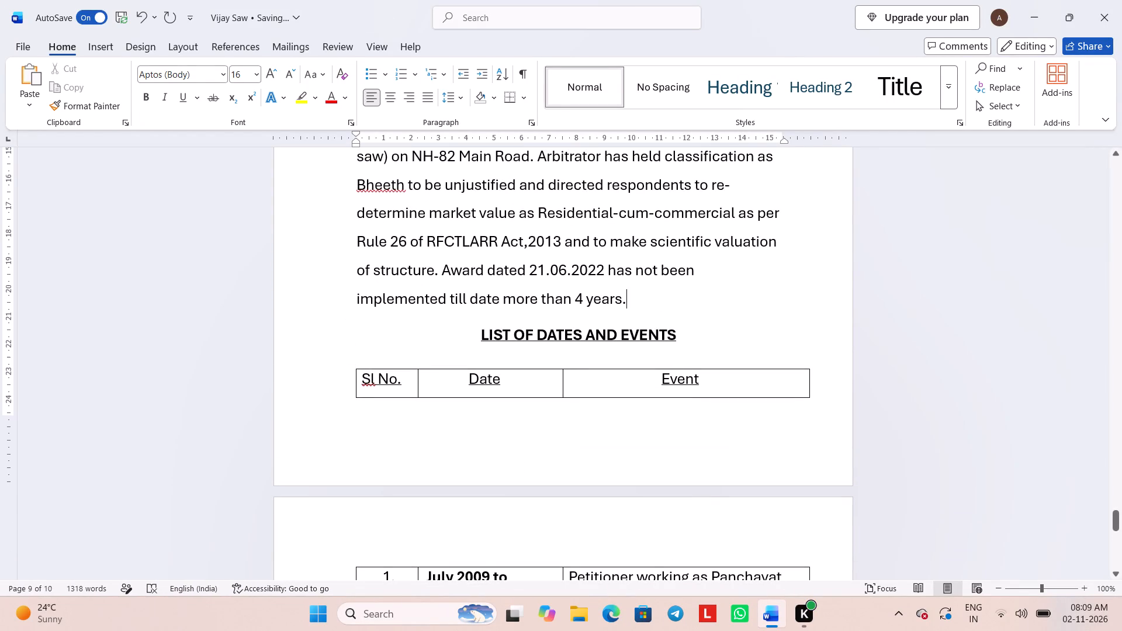
pyautogui.press('Return')
pyautogui.press('Return')
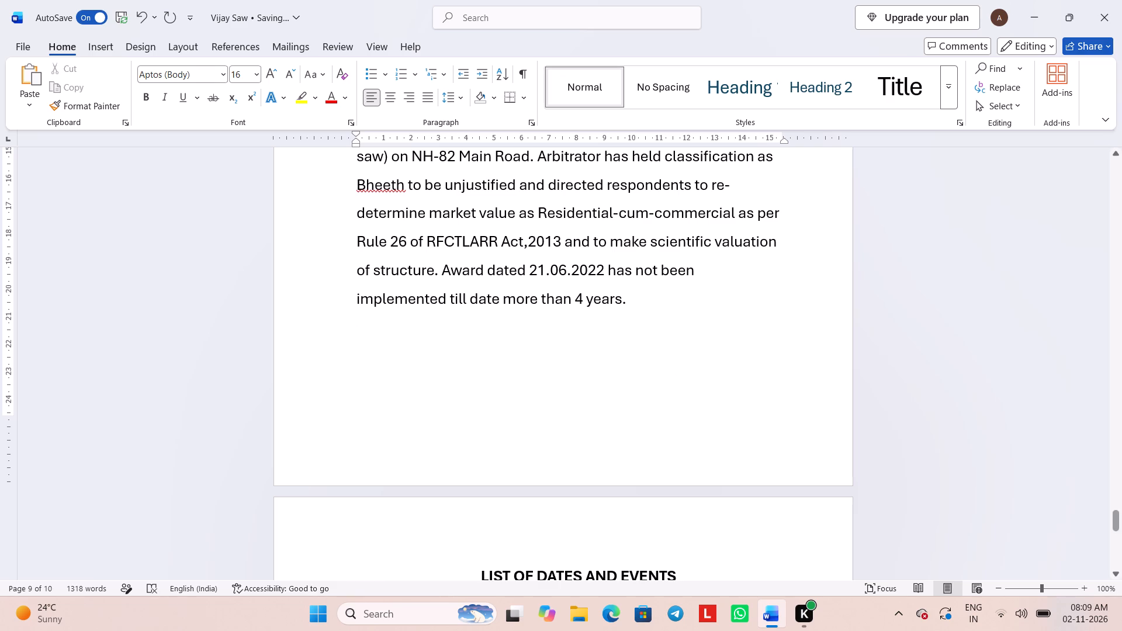
pyautogui.scroll(-4, 621, 362)
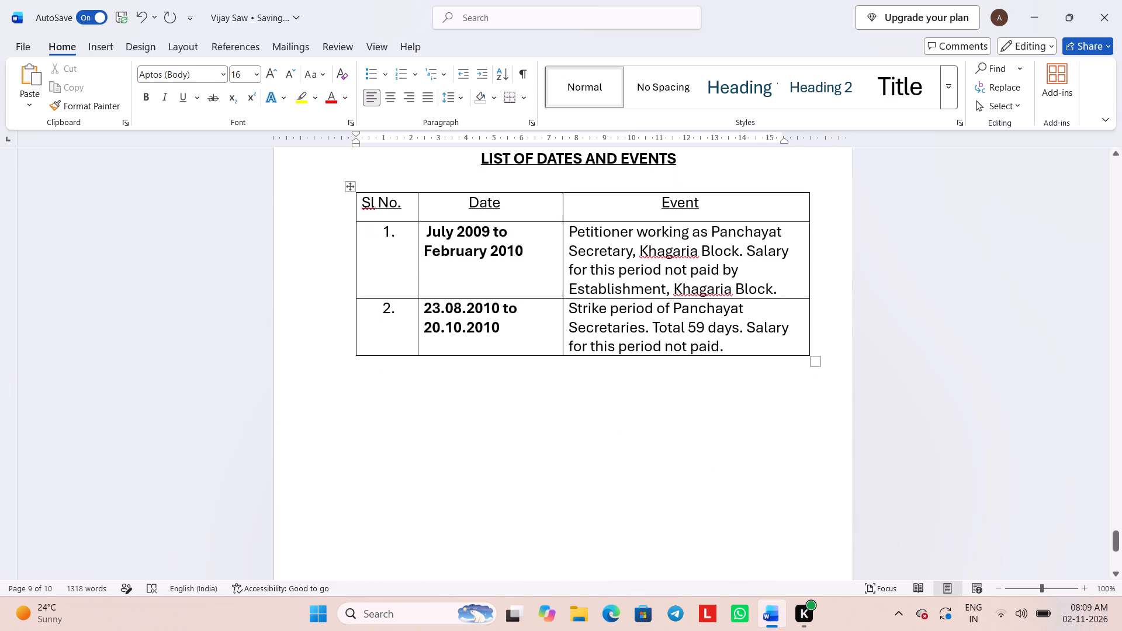
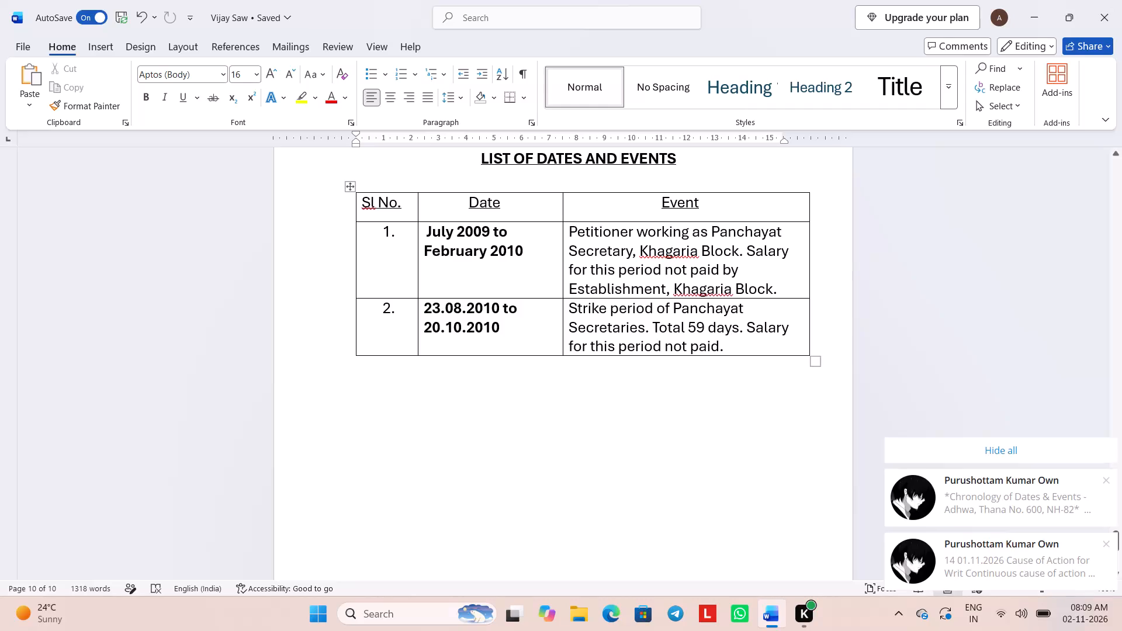
# Clear the Event descriptions from rows 1 and 2 of the LIST OF DATES AND EVENTS table.
pyautogui.click(725, 339)
pyautogui.moveTo(735, 347); pyautogui.dragTo(570, 314)
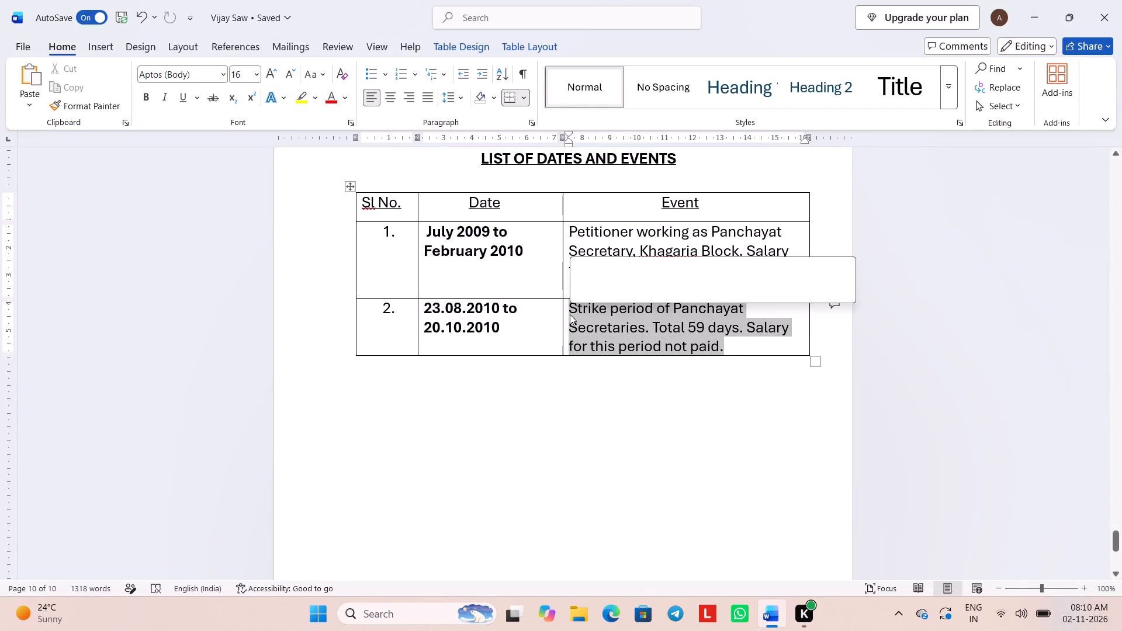
pyautogui.press('BackSpace')
pyautogui.moveTo(782, 290); pyautogui.dragTo(690, 268)
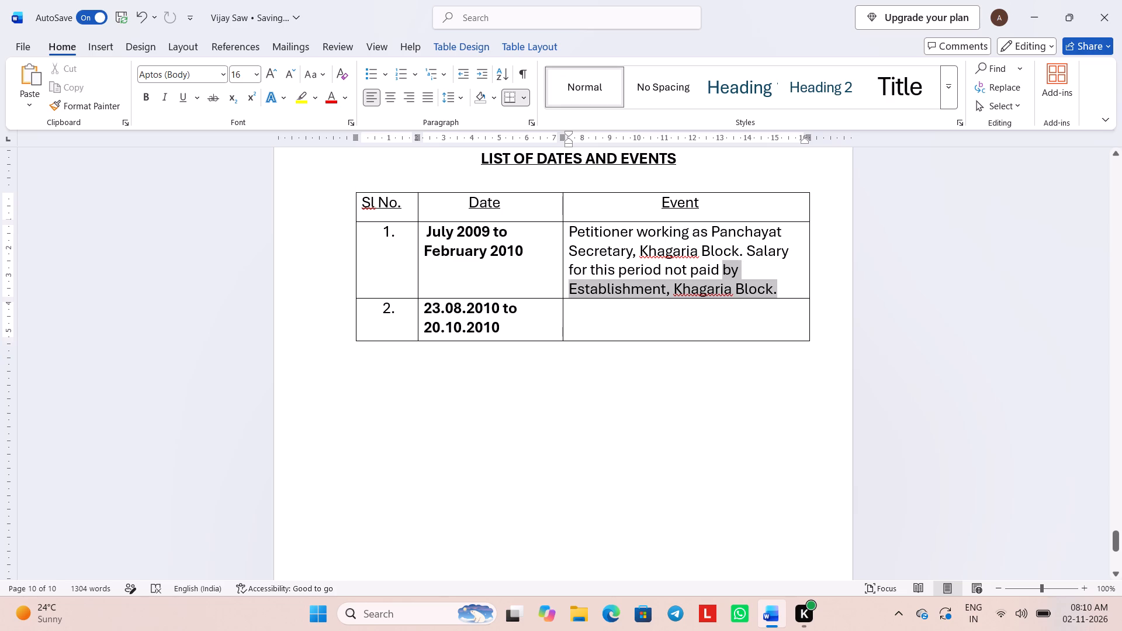
pyautogui.moveTo(690, 268); pyautogui.dragTo(579, 232)
pyautogui.press('BackSpace')
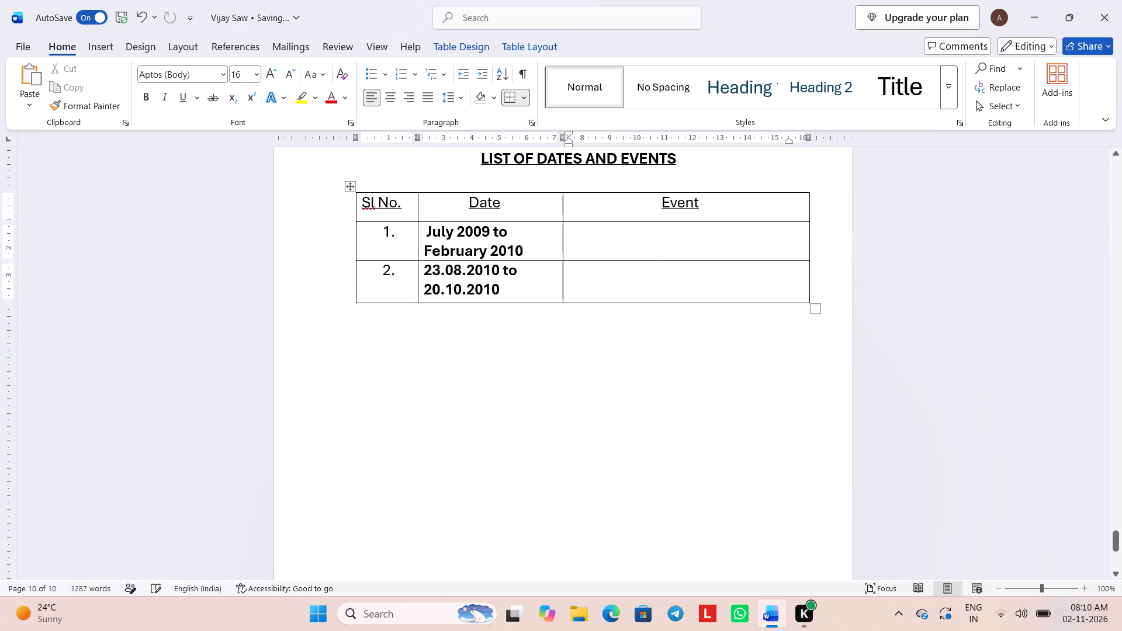
# Extend the table's Event column heading so that it reads Event/Document.
pyautogui.click(657, 210)
pyautogui.click(739, 206)
pyautogui.press('/')
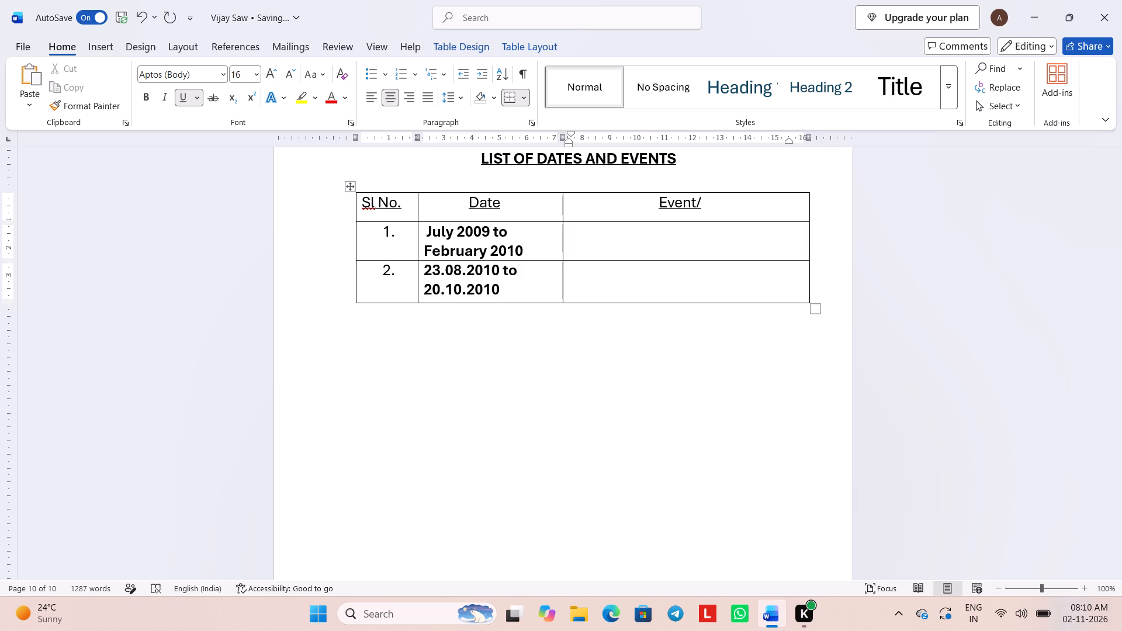
pyautogui.press('d')
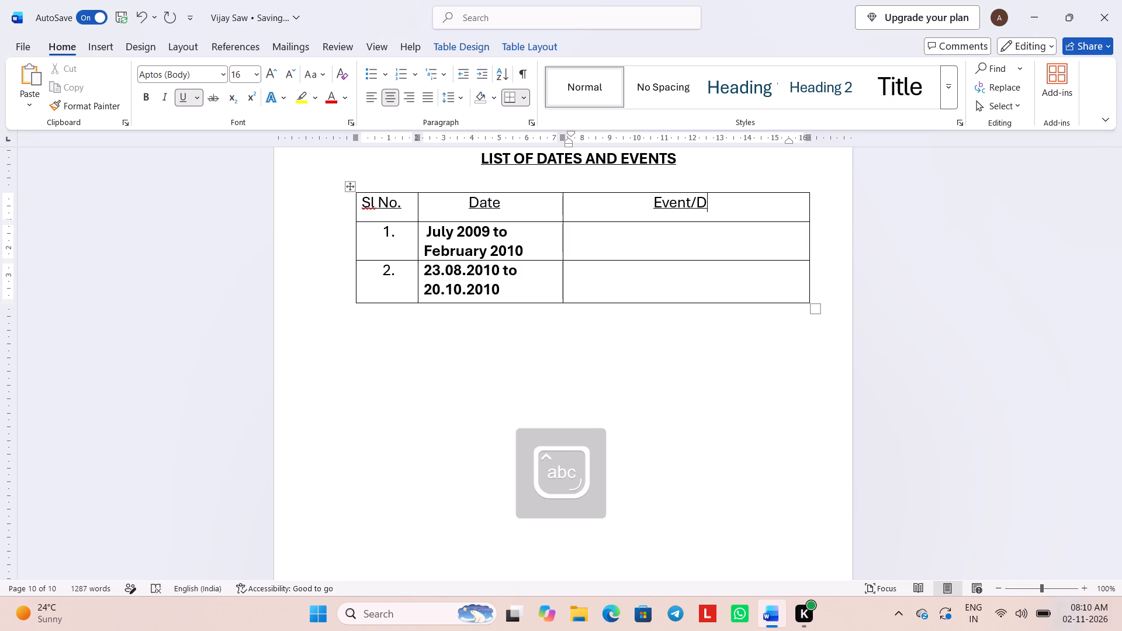
pyautogui.write('ocu')
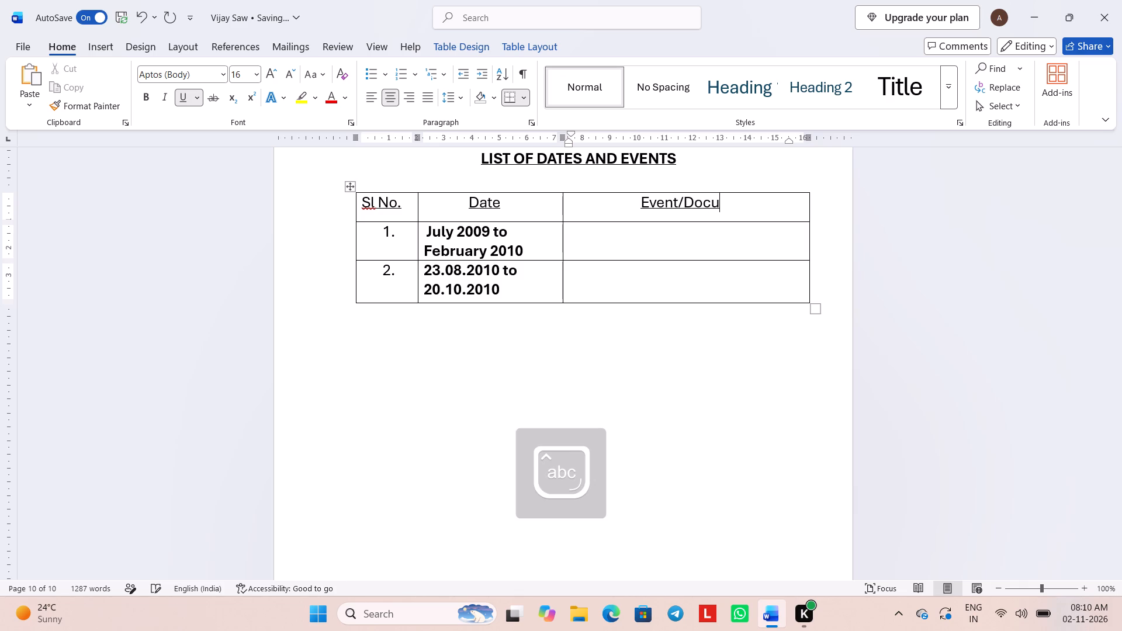
pyautogui.write('ment')
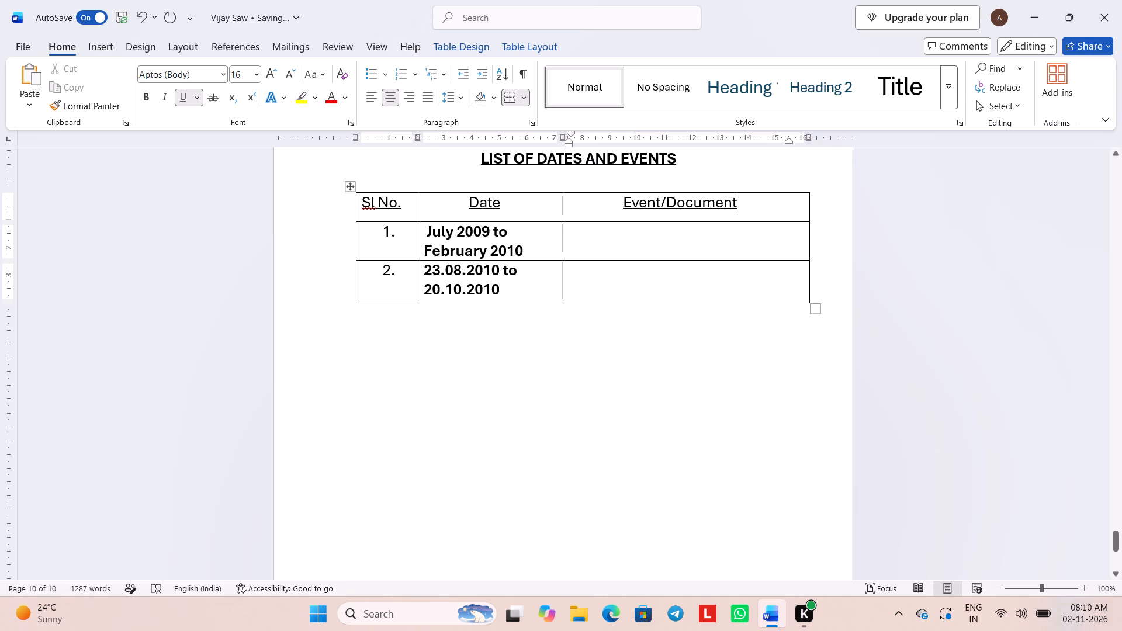
# Narrow the Event/Document column to about 4.5 cm to leave space beside it for another column.
pyautogui.moveTo(808, 248); pyautogui.dragTo(738, 266)
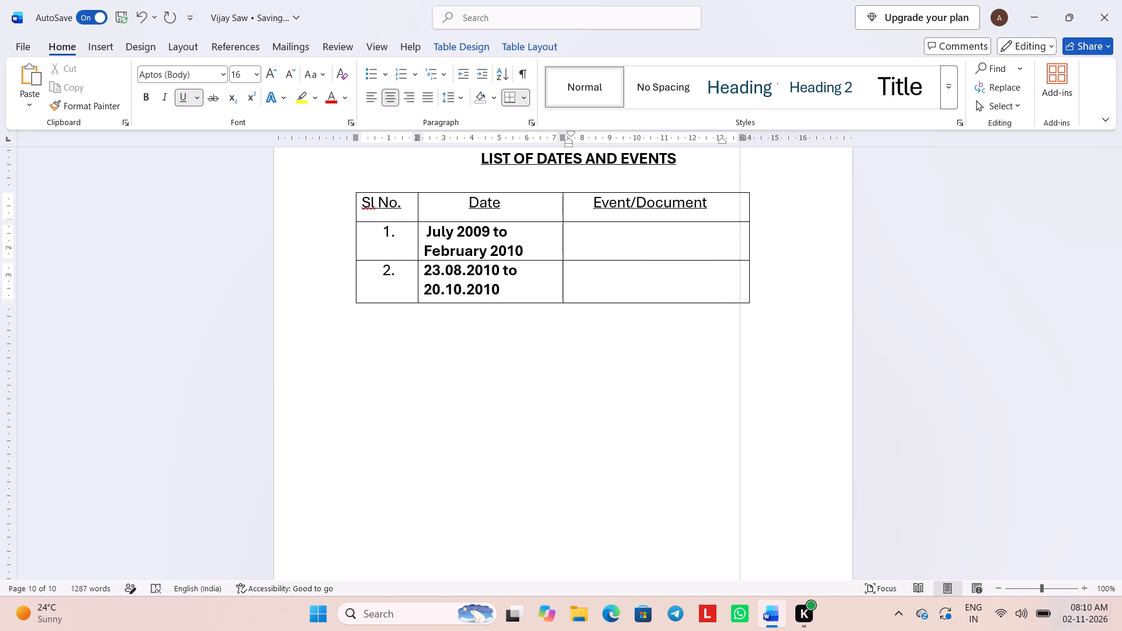
pyautogui.moveTo(738, 266); pyautogui.dragTo(725, 266)
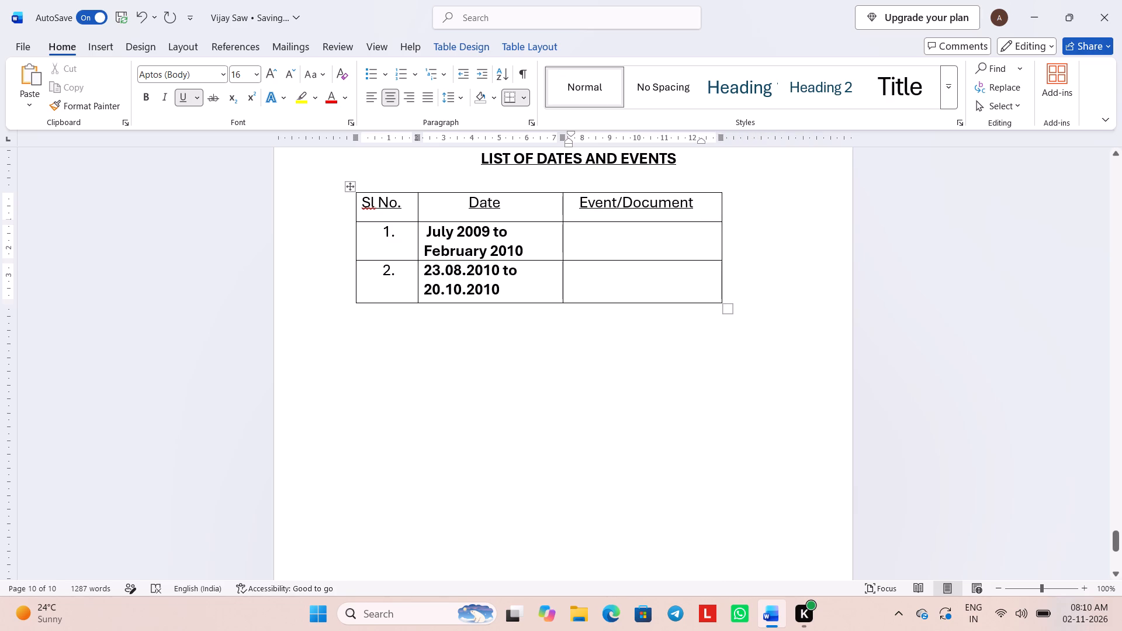
pyautogui.moveTo(721, 245); pyautogui.dragTo(704, 246)
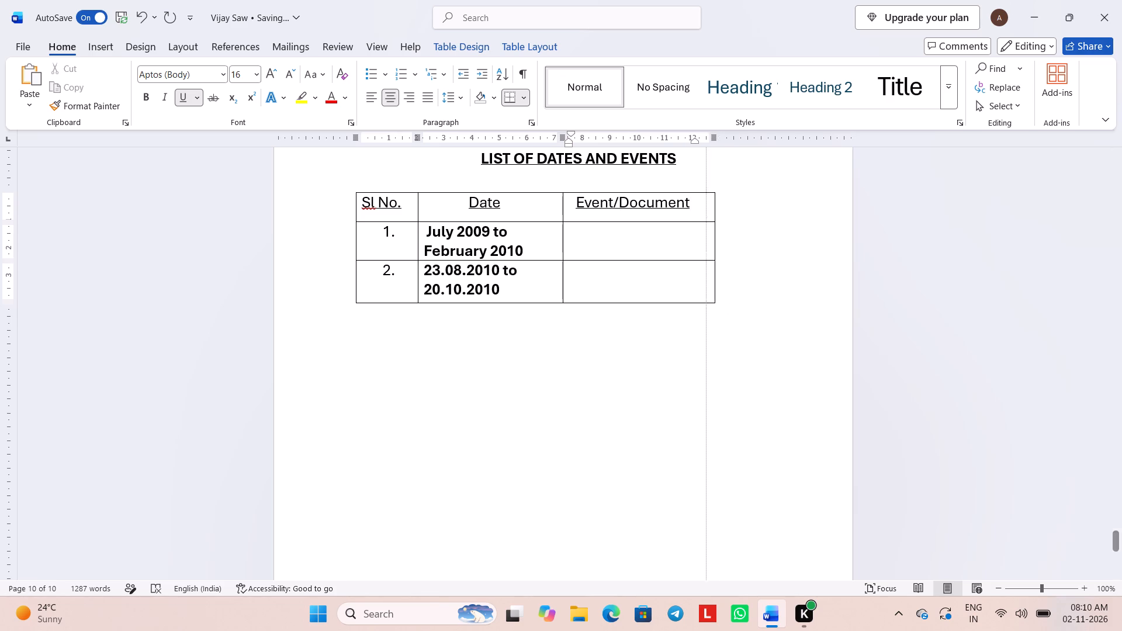
pyautogui.moveTo(704, 246); pyautogui.dragTo(680, 251)
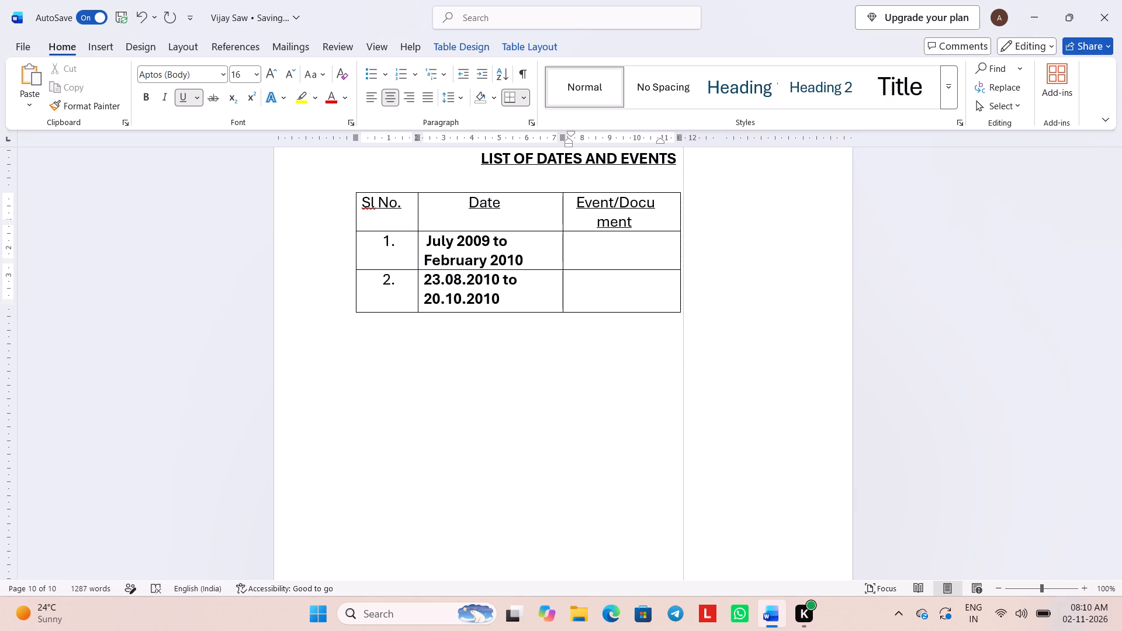
pyautogui.moveTo(680, 251); pyautogui.dragTo(677, 254)
pyautogui.moveTo(677, 254); pyautogui.dragTo(660, 259)
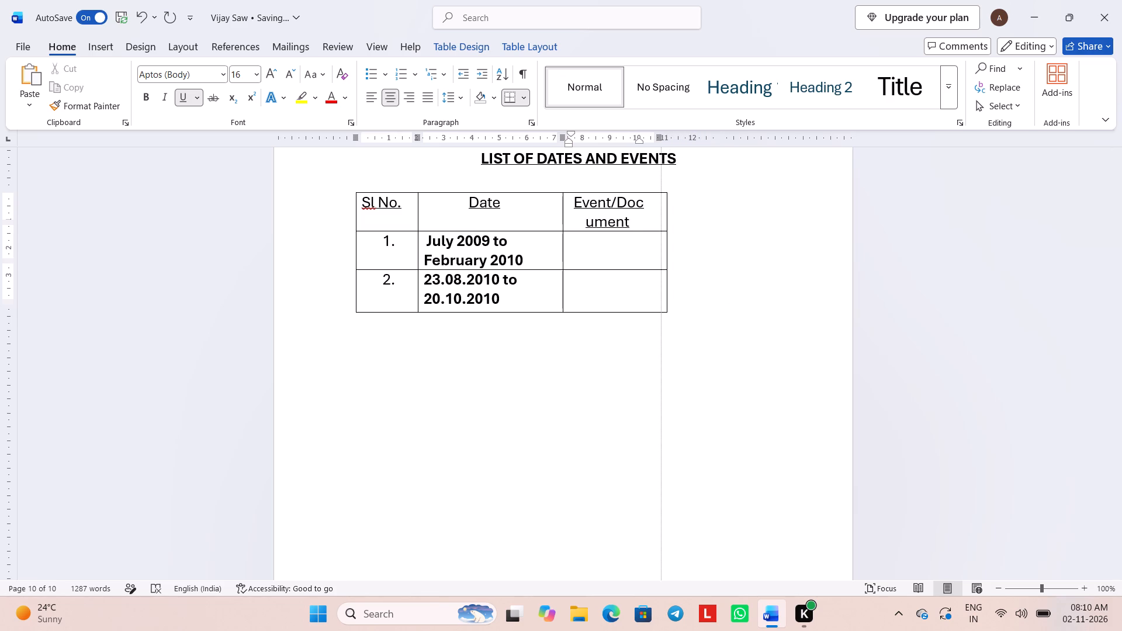
pyautogui.moveTo(660, 259); pyautogui.dragTo(676, 261)
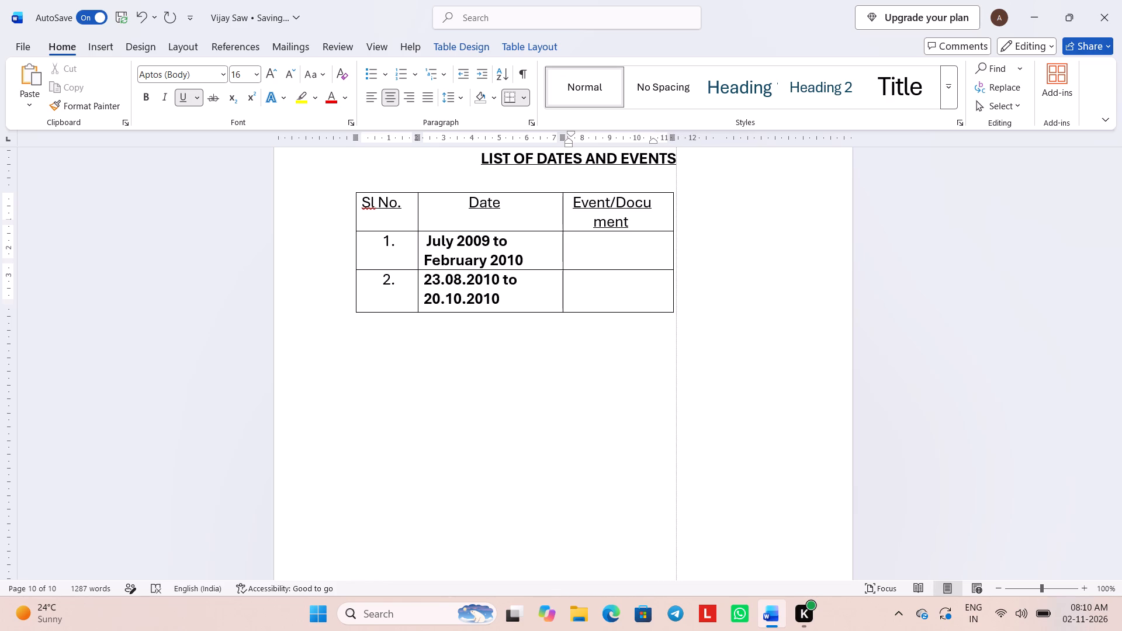
pyautogui.moveTo(676, 261); pyautogui.dragTo(691, 259)
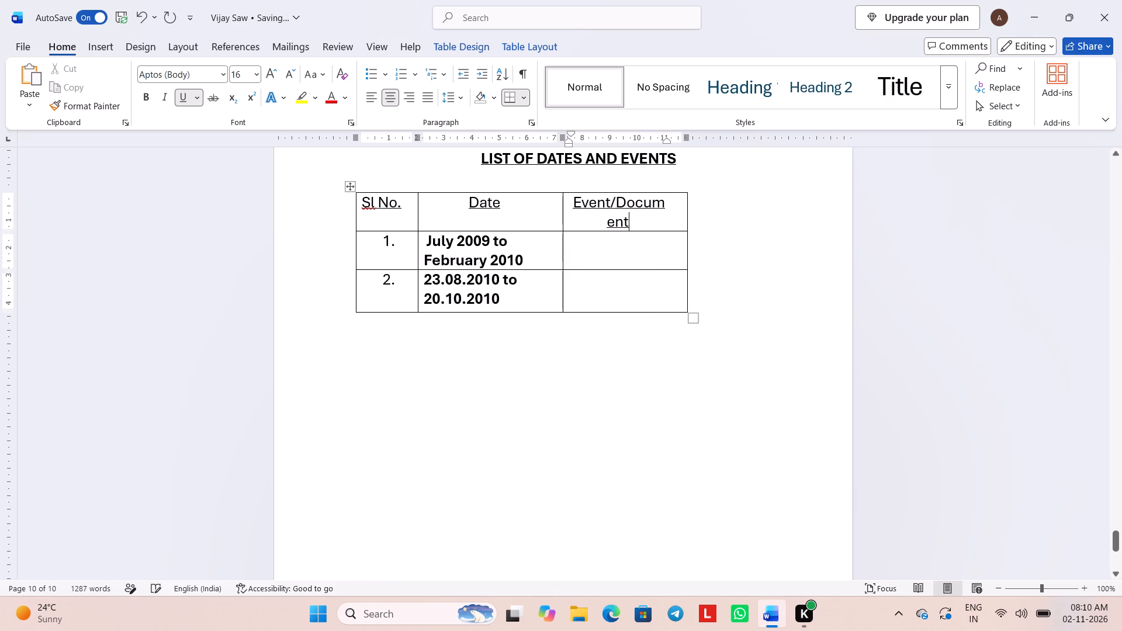
# Extend the right indent and pull back the first-line indent of the Event/Document heading to fit it on one line.
pyautogui.moveTo(666, 138); pyautogui.dragTo(696, 135)
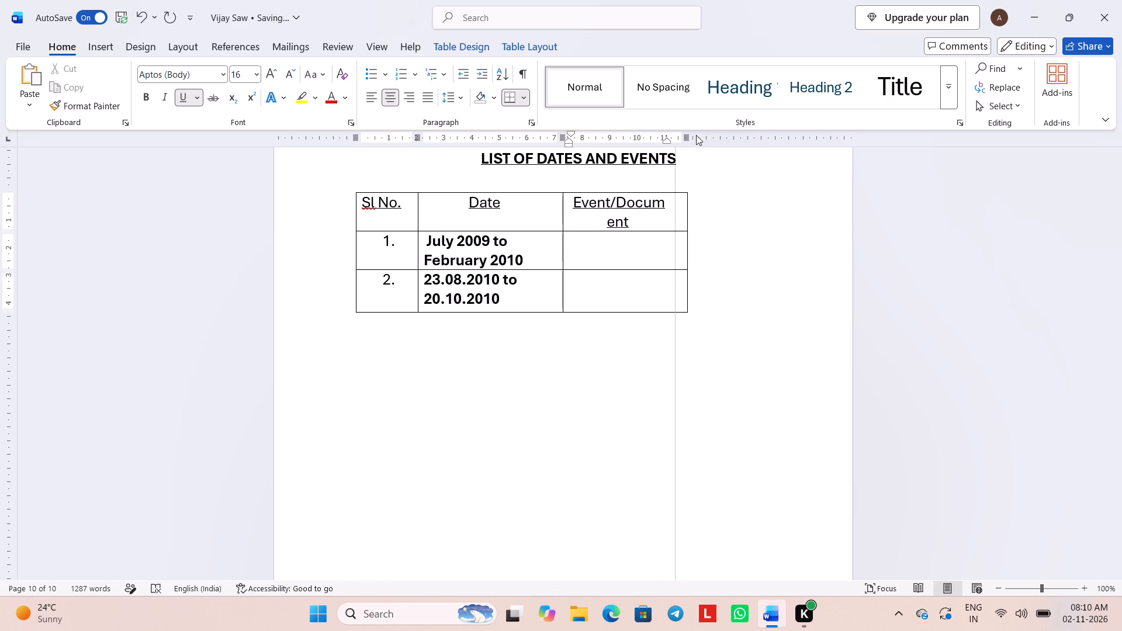
pyautogui.moveTo(696, 135); pyautogui.dragTo(736, 134)
pyautogui.moveTo(667, 141); pyautogui.dragTo(705, 137)
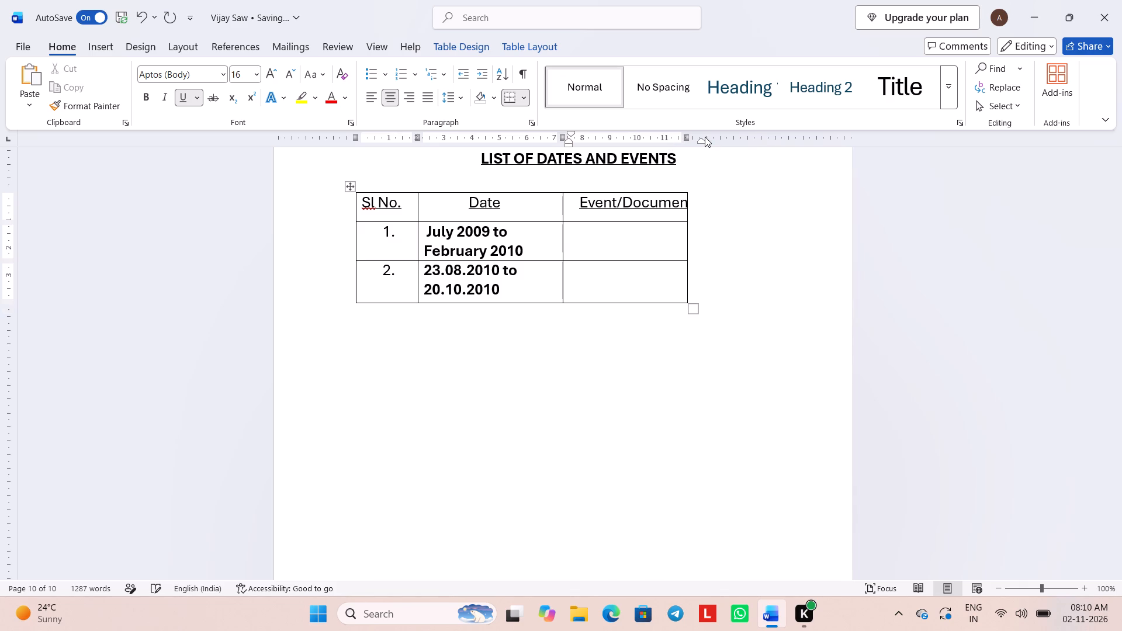
pyautogui.moveTo(572, 133); pyautogui.dragTo(548, 135)
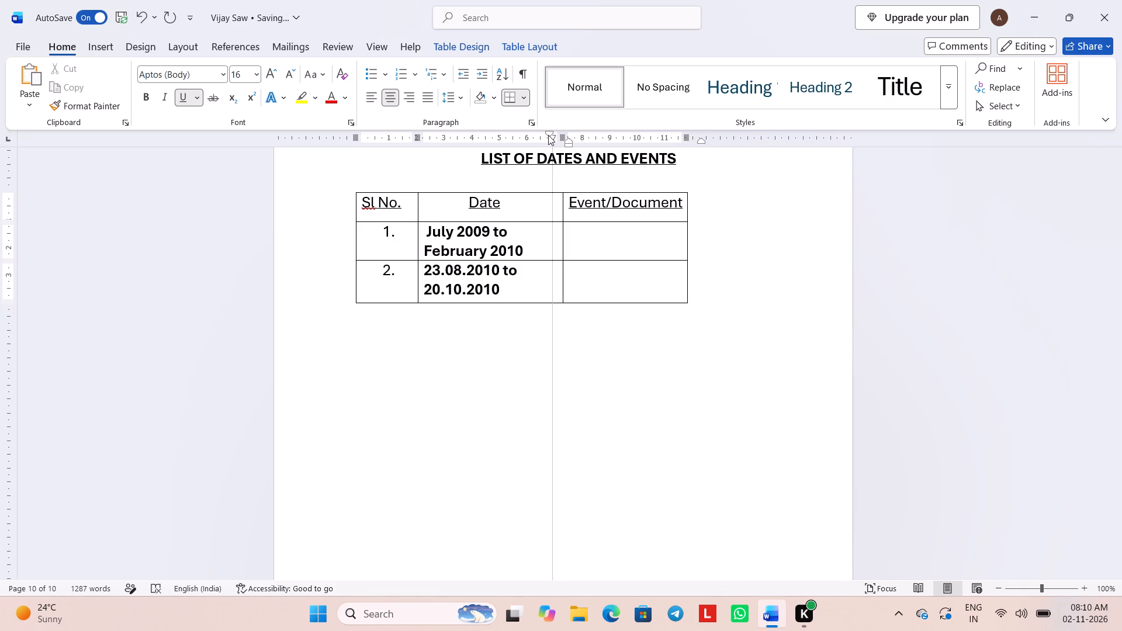
pyautogui.moveTo(548, 135); pyautogui.dragTo(550, 135)
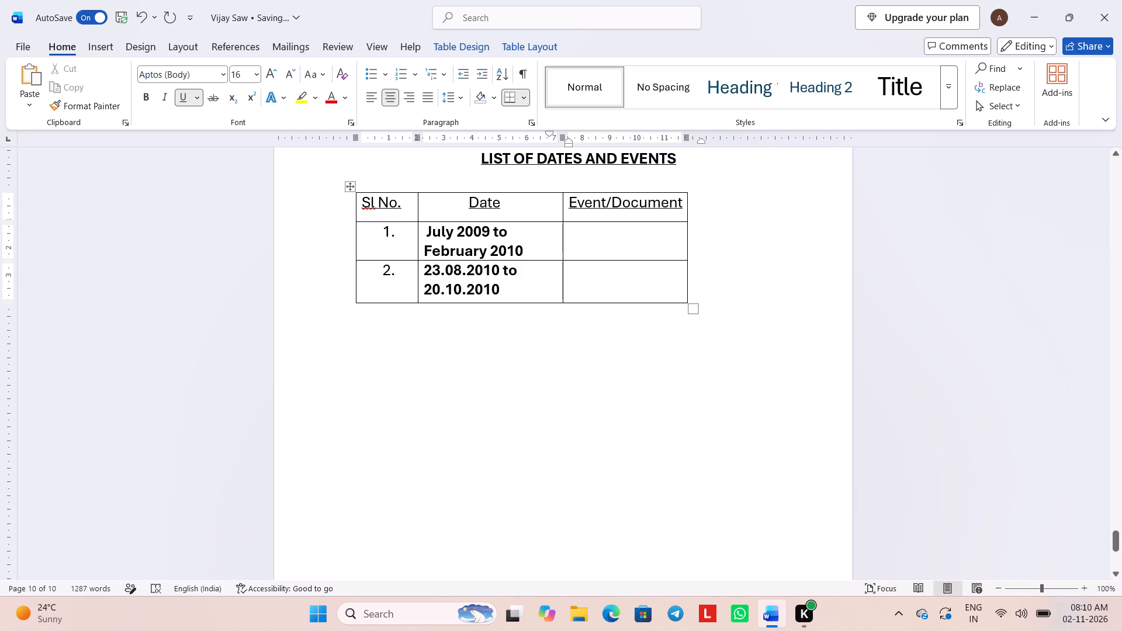
# Add a fourth column after Event/Document and head it Details.
pyautogui.click(688, 189)
pyautogui.click(733, 207)
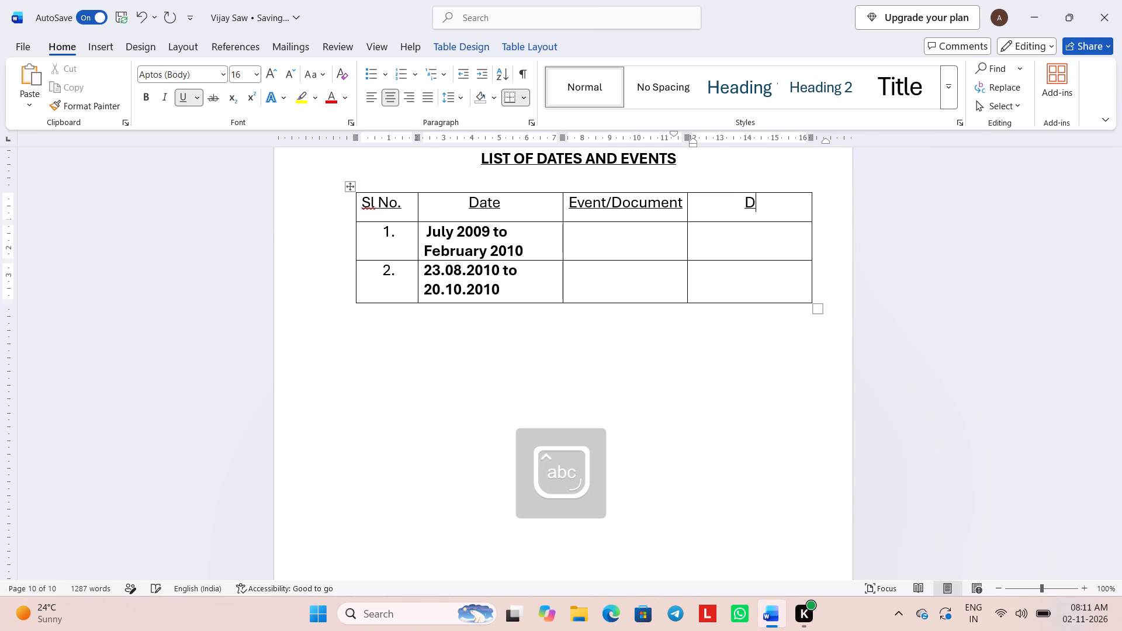
pyautogui.write('etails')
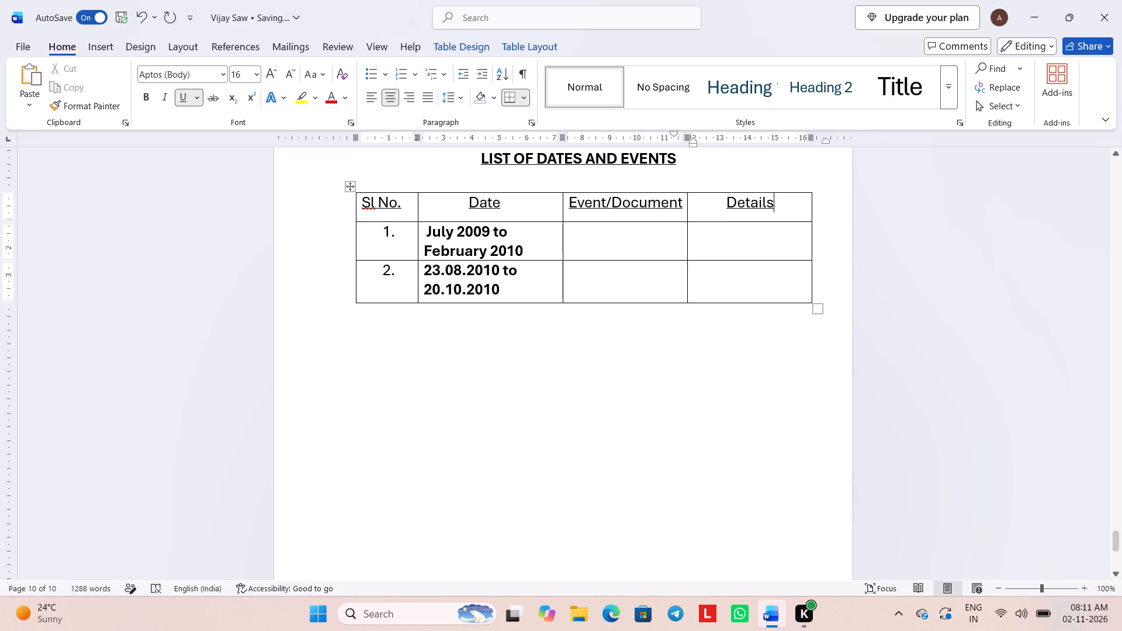
# Switch to Telegram.
pyautogui.click(684, 610)
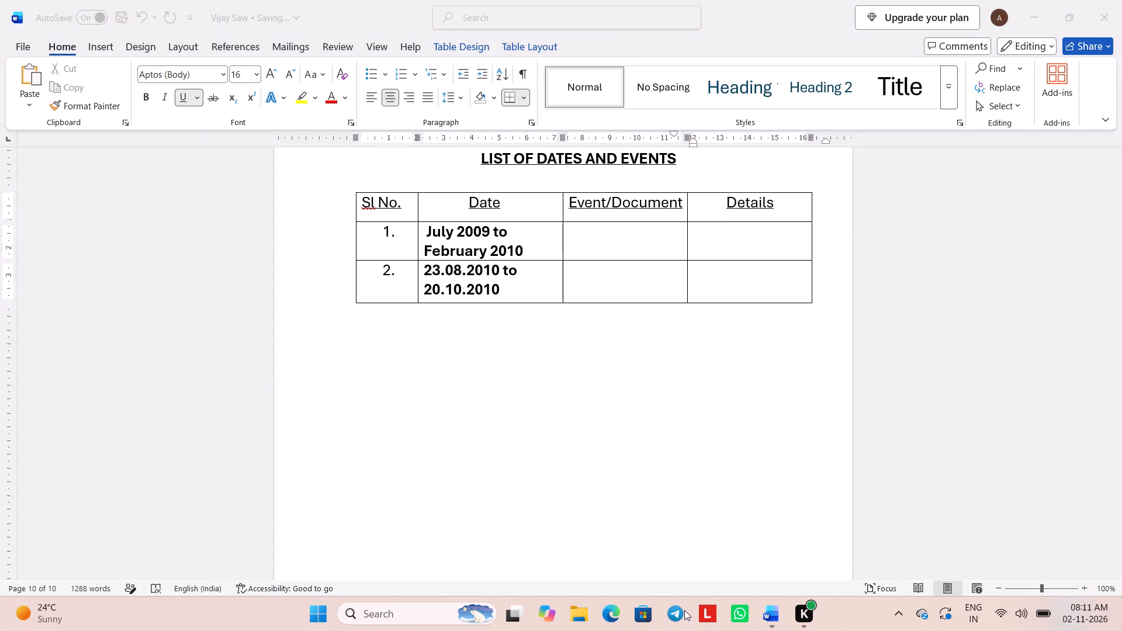
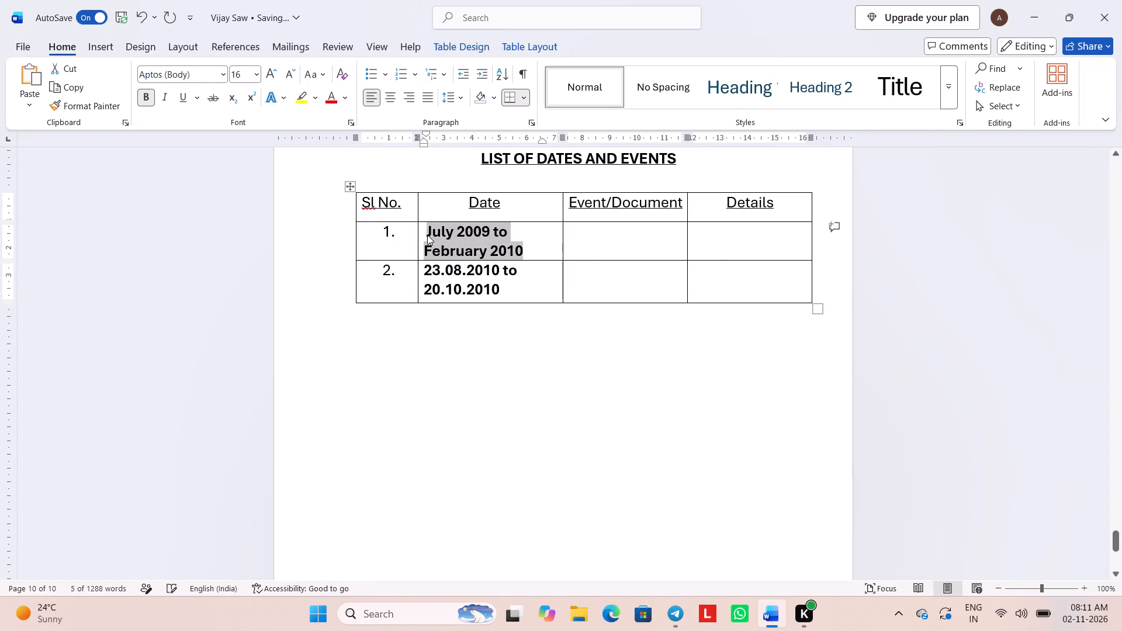
# Replace the date in row 1 with the copied text Pre-2015 and remove the extra blank line after it.
pyautogui.hotkey('ctrl', 'v')
pyautogui.press('BackSpace')
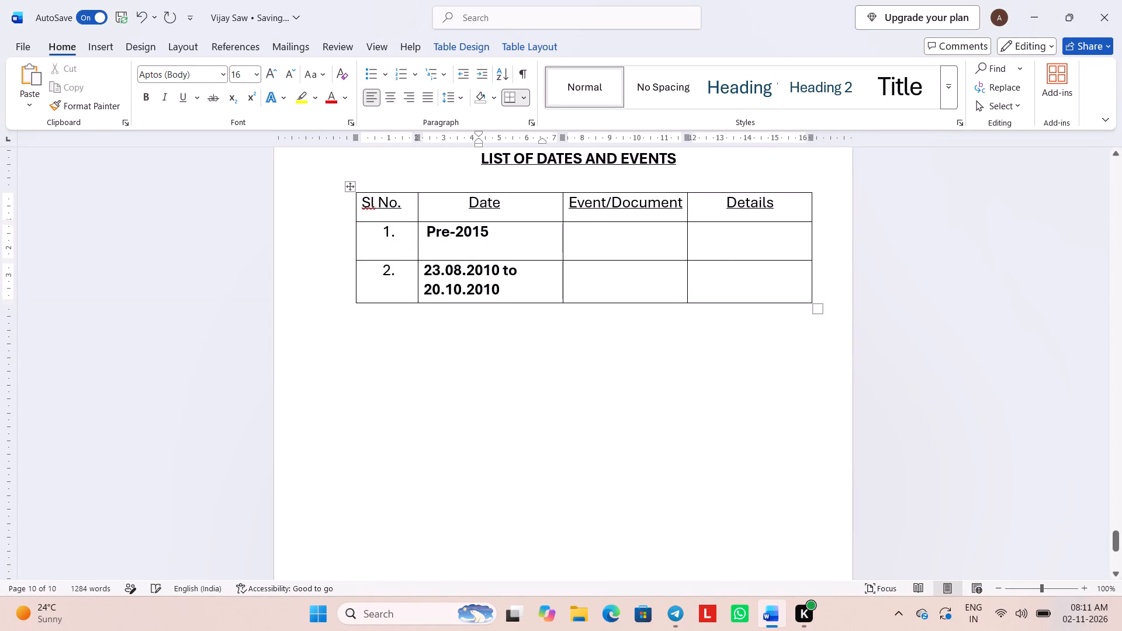
pyautogui.press('BackSpace')
pyautogui.press('BackSpace')
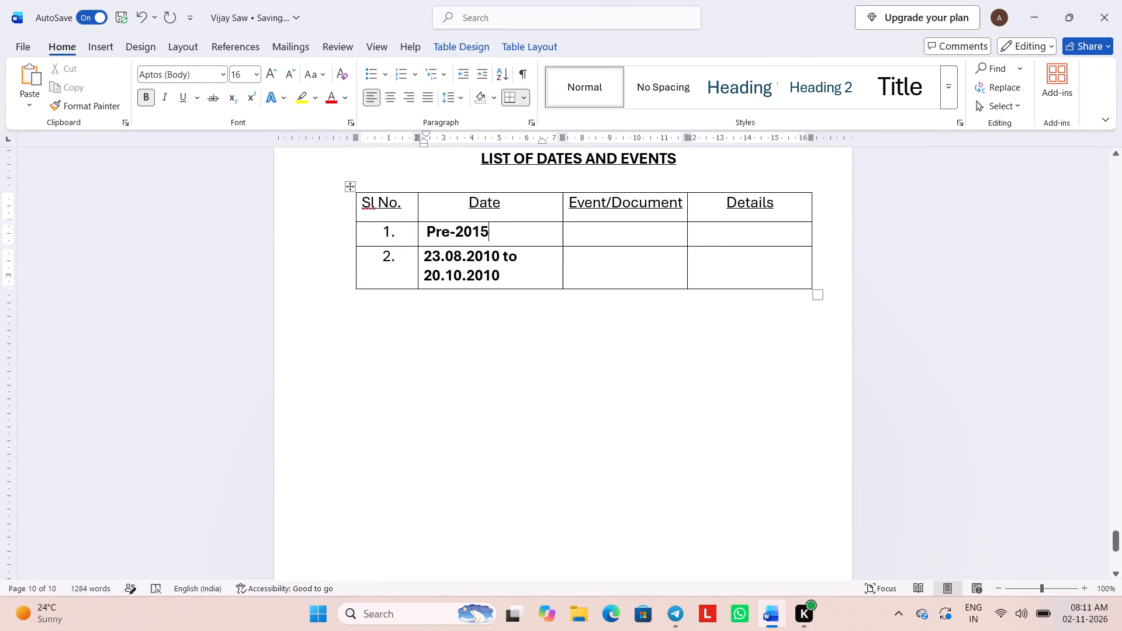
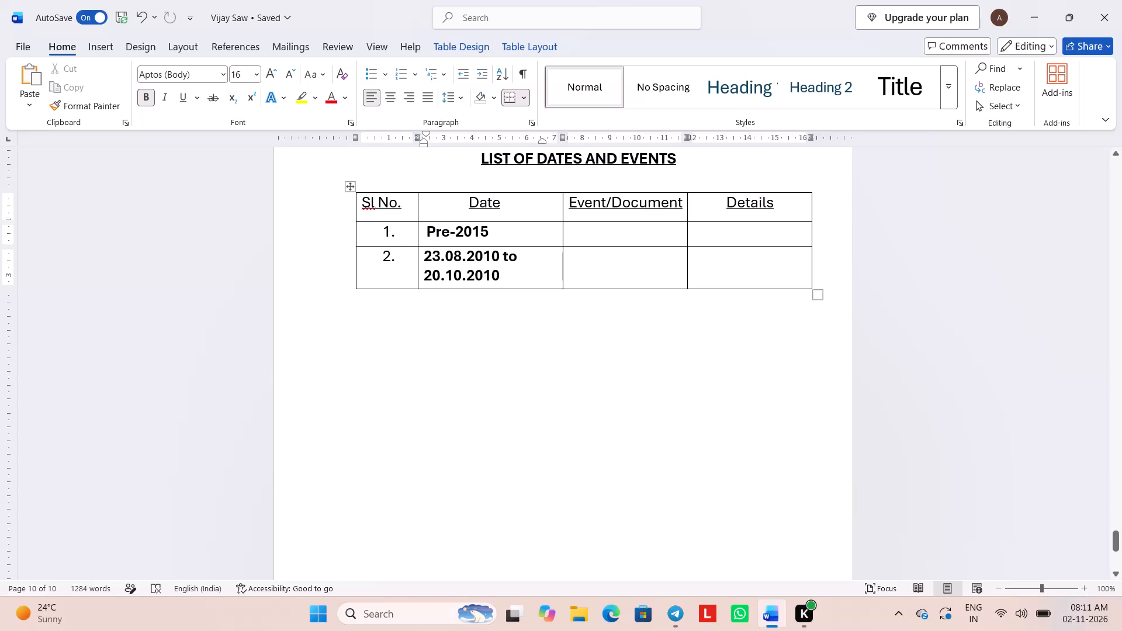
# Paste the copied text Ownership into row 1's Event/Document cell and remove the extra blank line after it.
pyautogui.hotkey('ctrl', 'v')
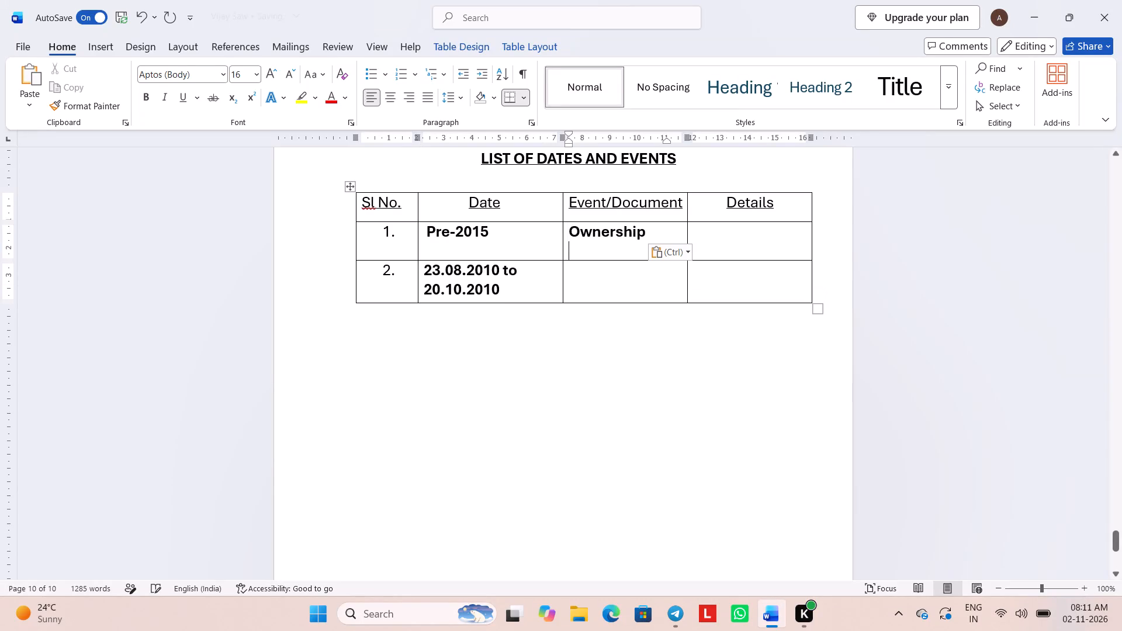
pyautogui.press('BackSpace')
pyautogui.press('Right')
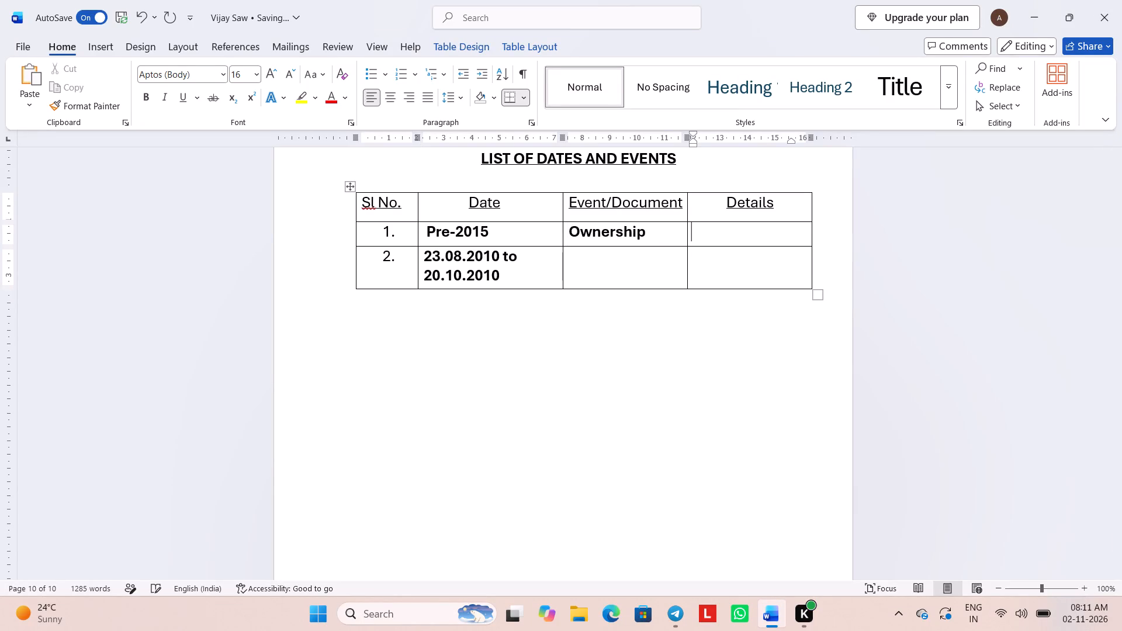
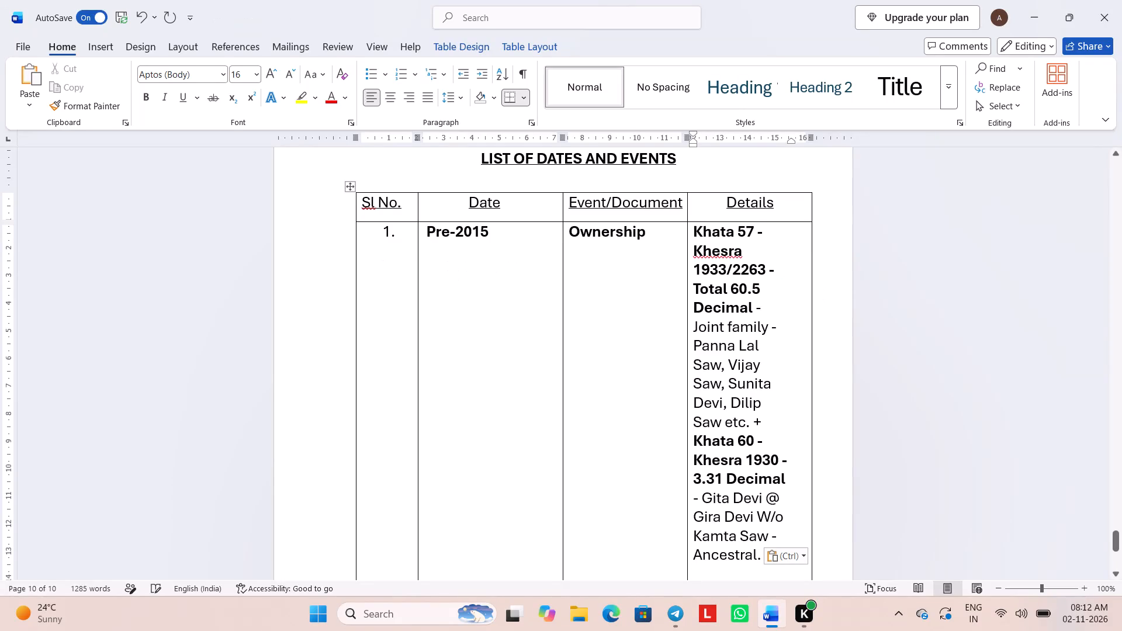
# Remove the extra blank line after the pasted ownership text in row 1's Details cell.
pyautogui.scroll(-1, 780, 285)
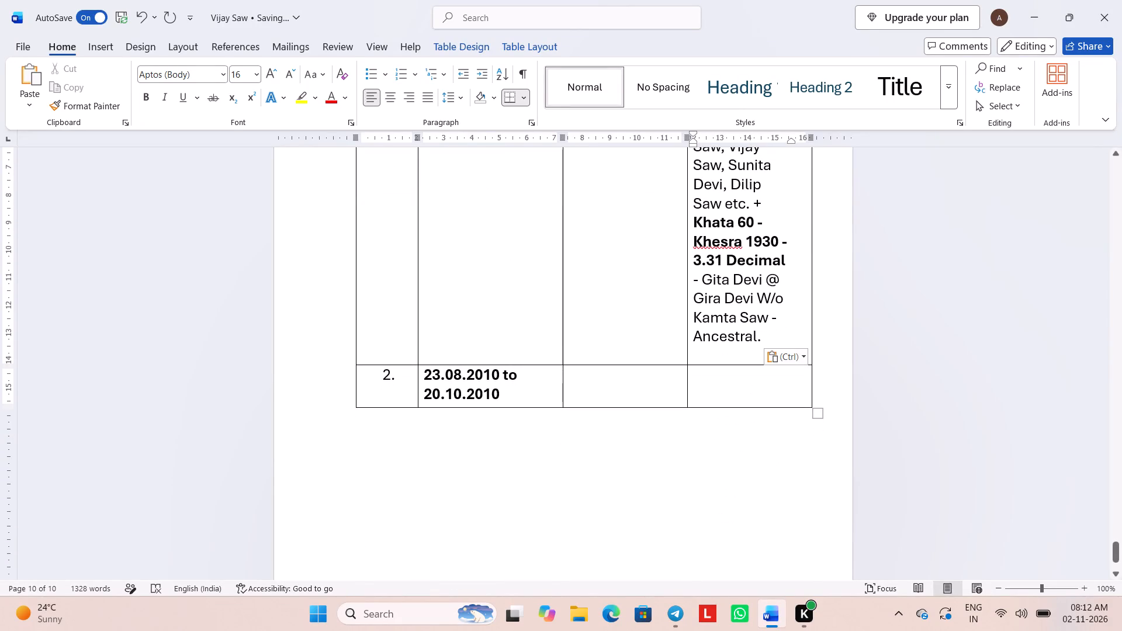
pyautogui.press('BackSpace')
# Undo the blank line removal and the paste of the Khata and Khesra ownership text in row 1's Details cell.
pyautogui.scroll(1, 780, 285)
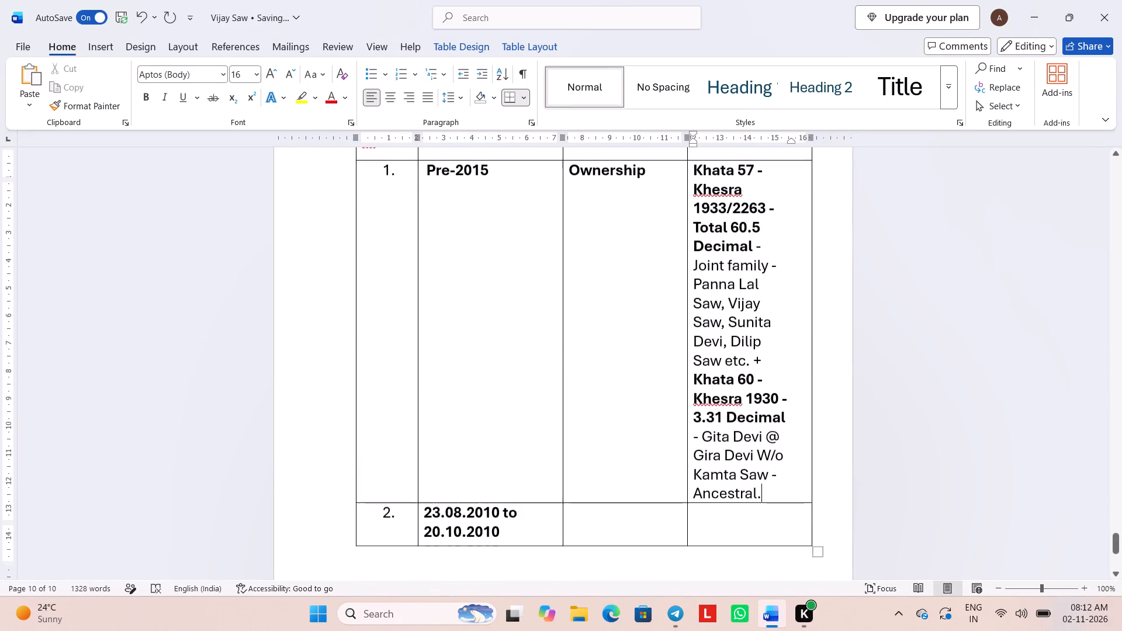
pyautogui.scroll(1, 780, 285)
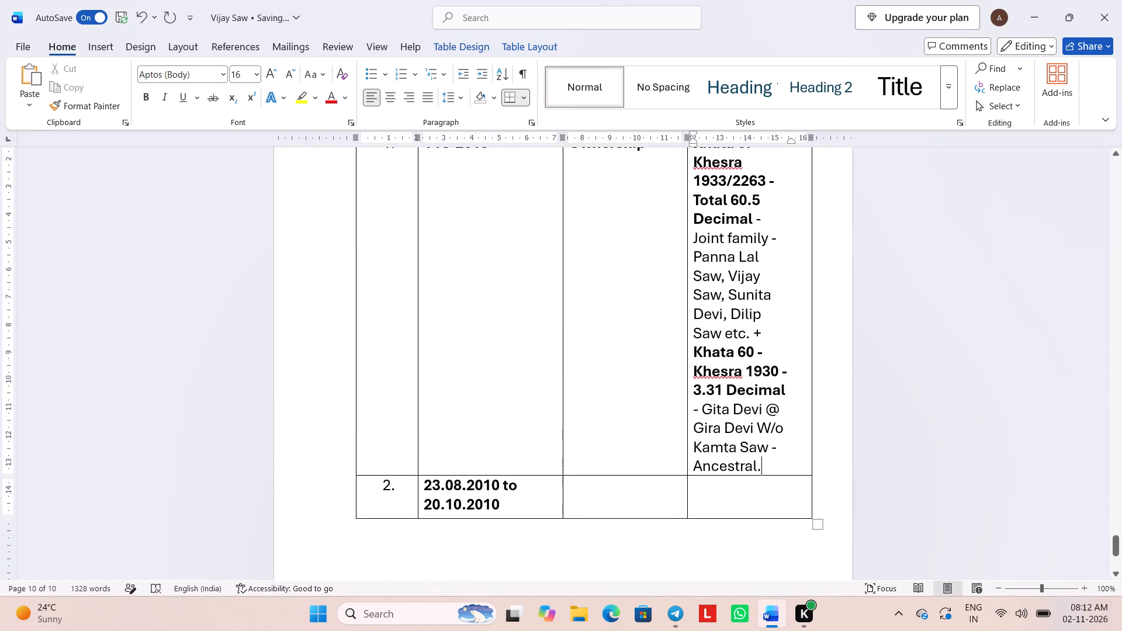
pyautogui.scroll(1, 780, 285)
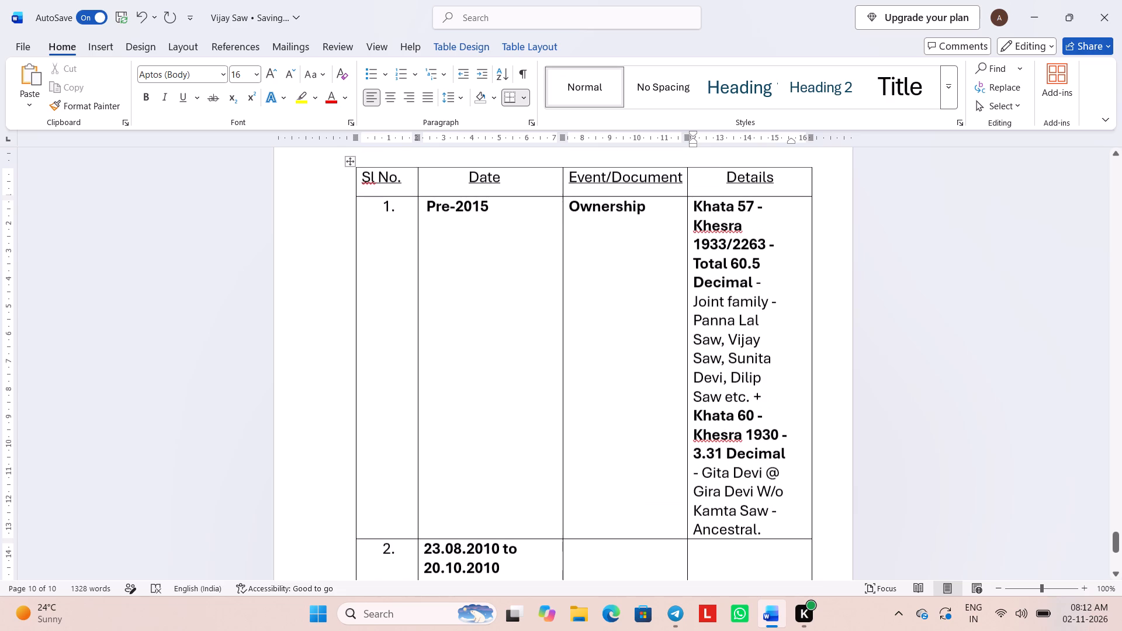
pyautogui.click(787, 318)
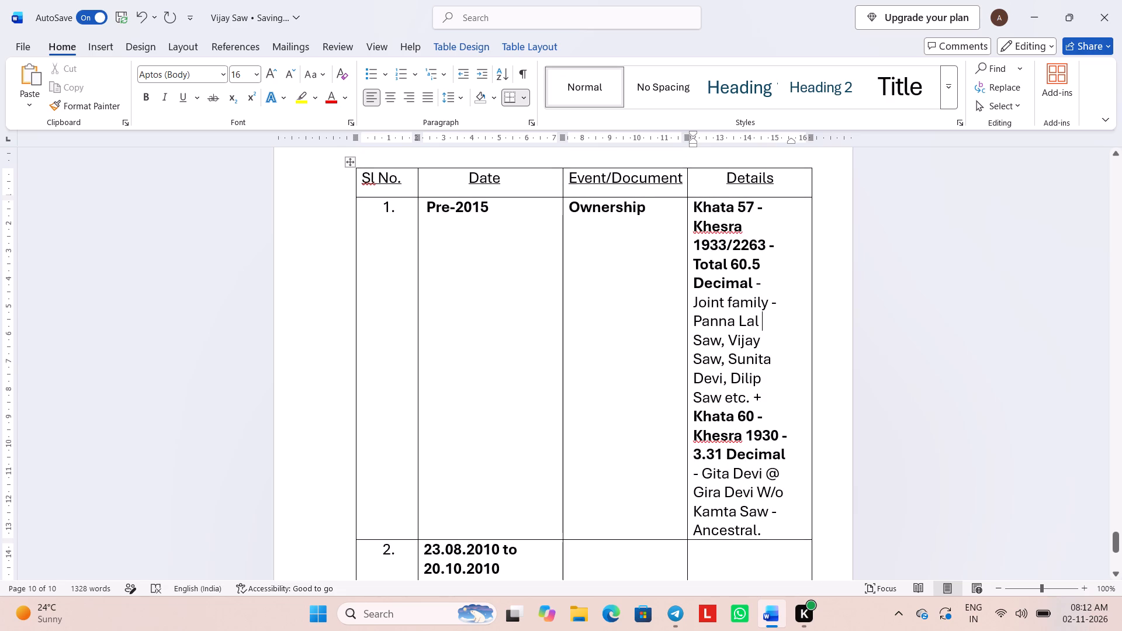
pyautogui.click(141, 18)
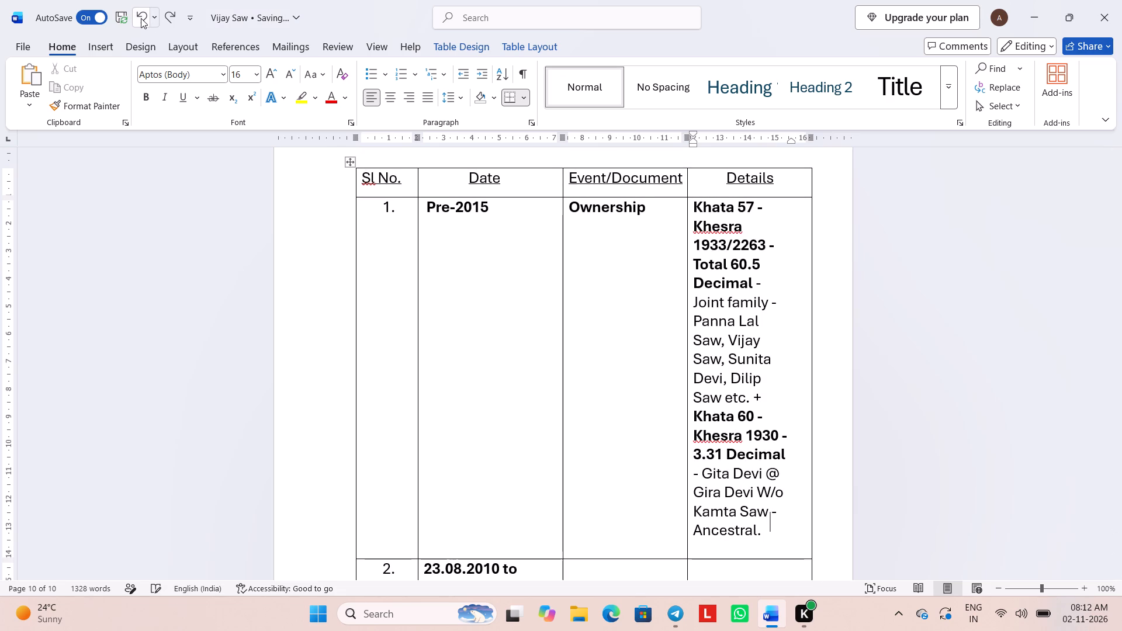
pyautogui.click(141, 18)
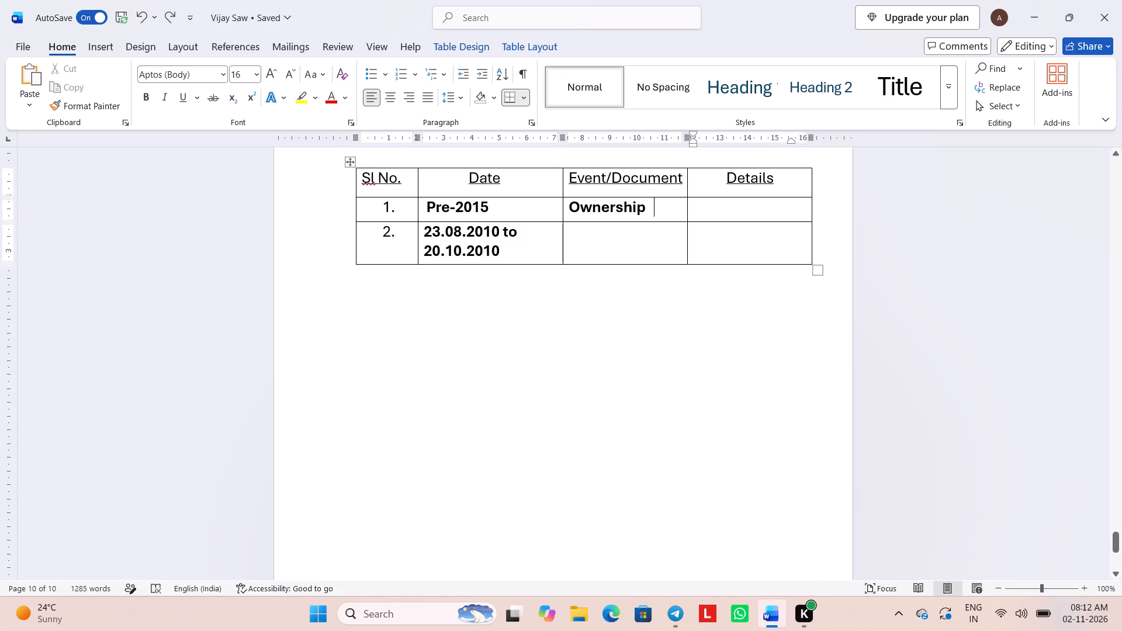
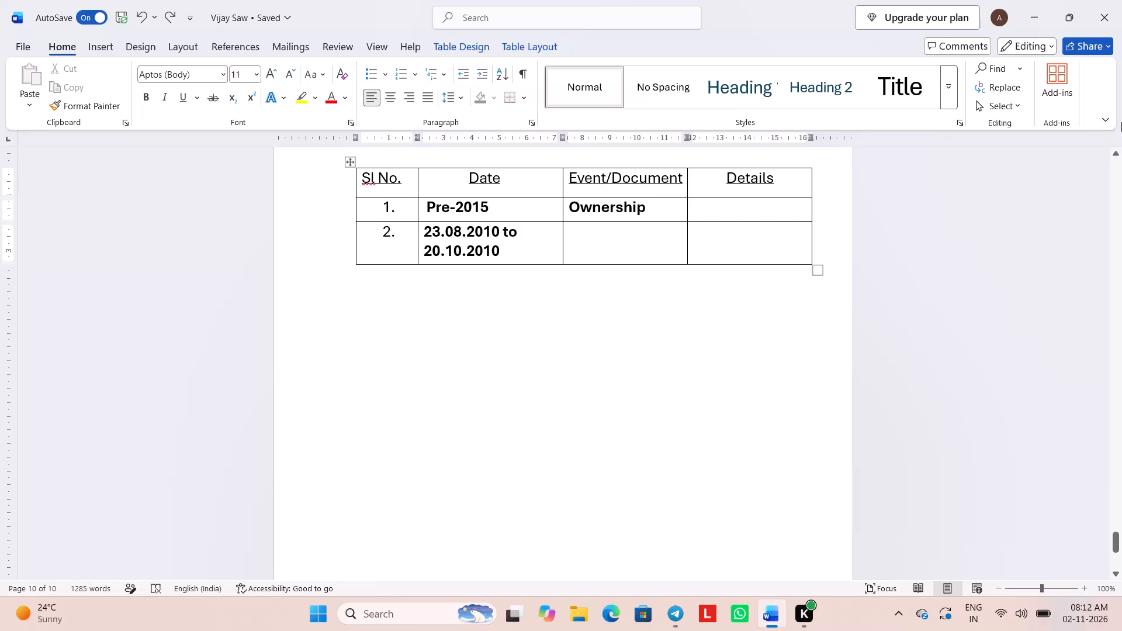
pyautogui.click(713, 221)
pyautogui.hotkey('ctrl', 'v')
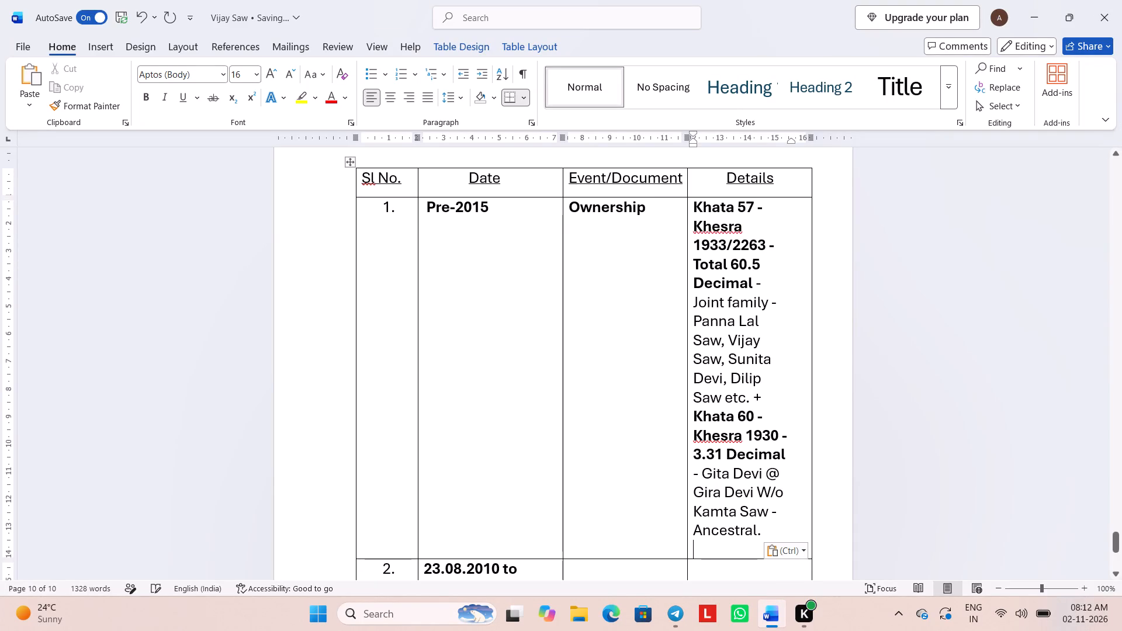
pyautogui.press('BackSpace')
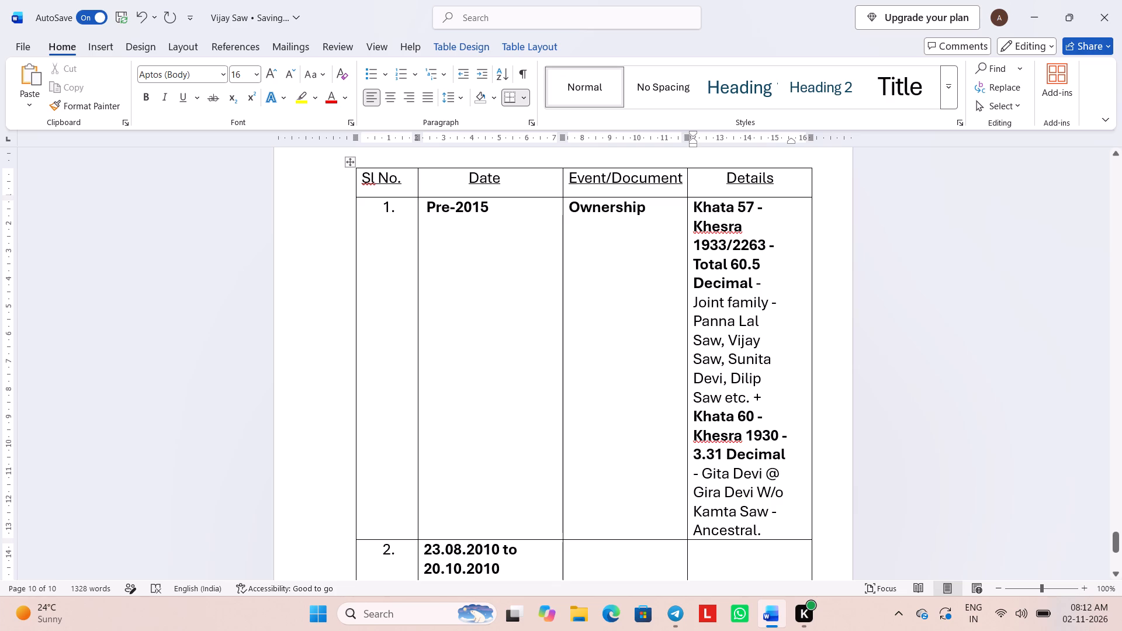
# Reduce the right indent of the ownership text in row 1's Details cell so its lines run closer to the cell border.
pyautogui.moveTo(774, 525); pyautogui.dragTo(715, 243)
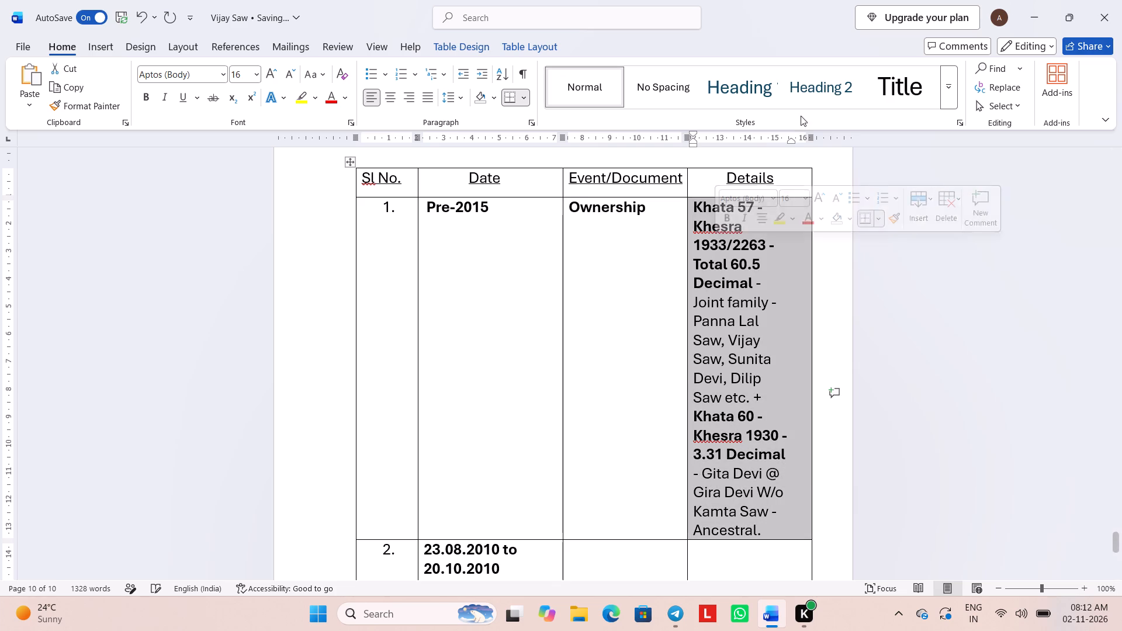
pyautogui.moveTo(791, 140); pyautogui.dragTo(805, 137)
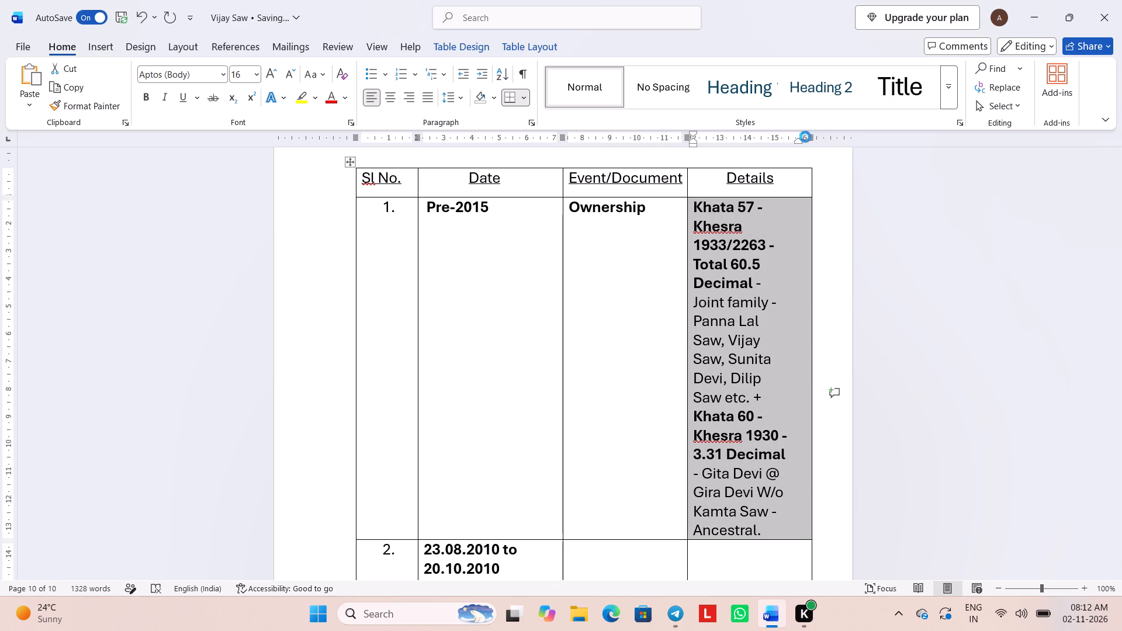
pyautogui.moveTo(805, 137); pyautogui.dragTo(808, 136)
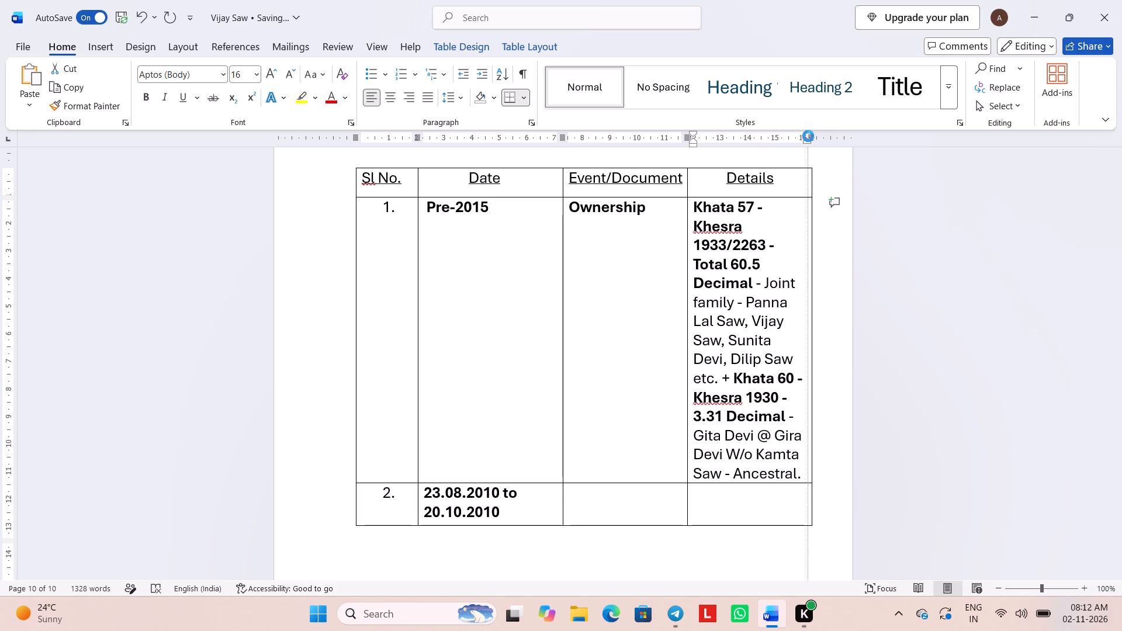
pyautogui.moveTo(808, 136); pyautogui.dragTo(812, 136)
pyautogui.moveTo(812, 136); pyautogui.dragTo(797, 139)
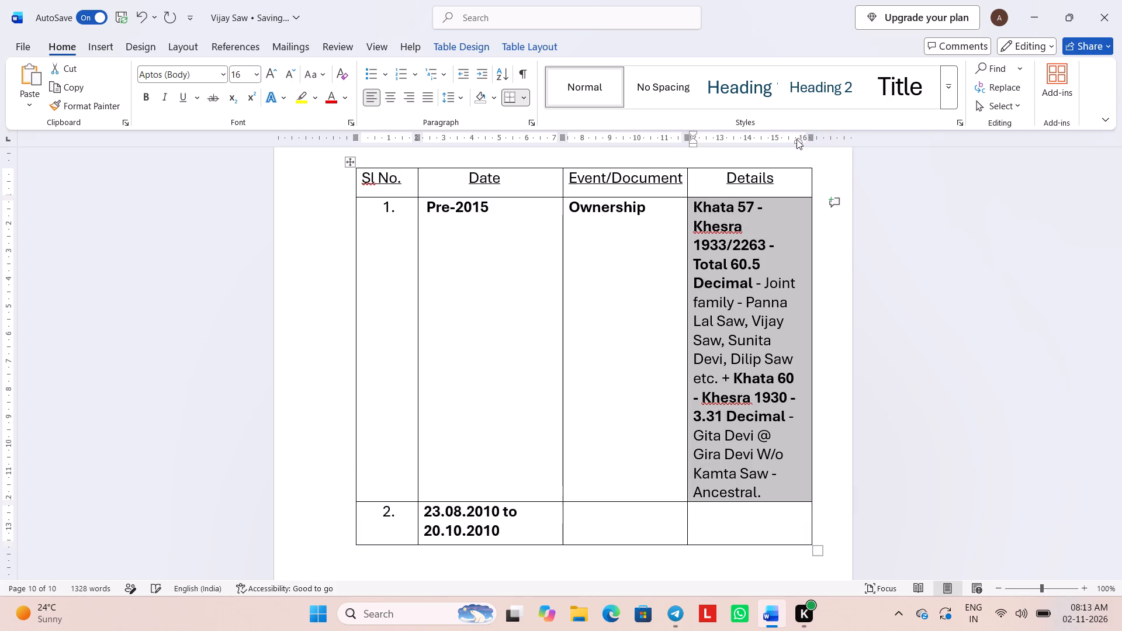
pyautogui.click(789, 314)
# Select the date range 23.08.2010 to 20.10.2010 in row 2's Date cell.
pyautogui.scroll(-1, 789, 314)
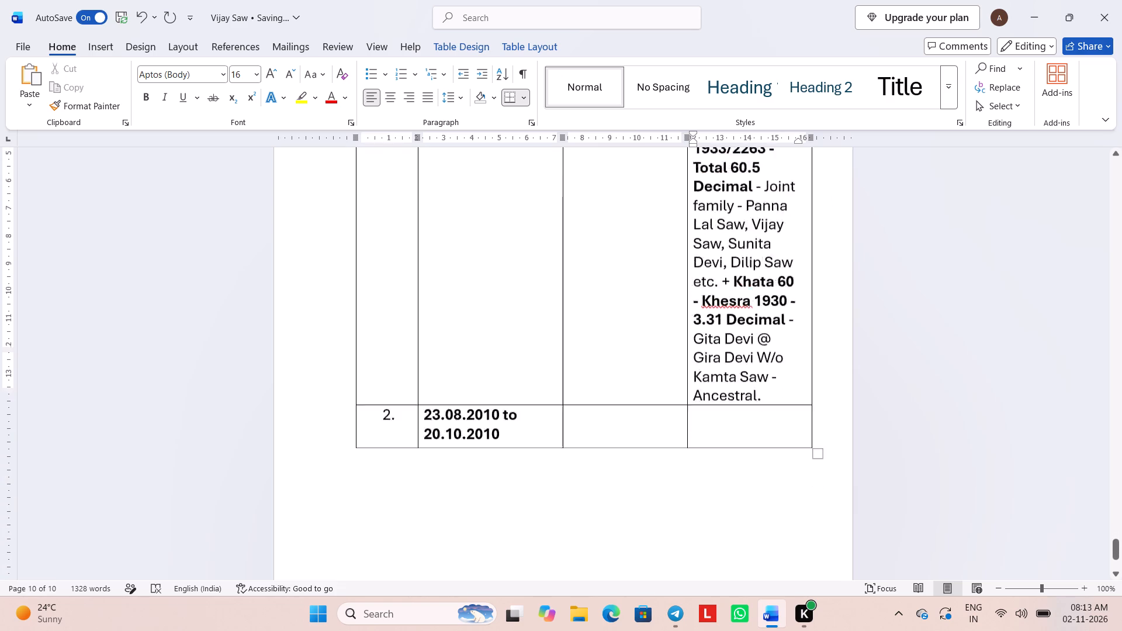
pyautogui.scroll(-1, 789, 314)
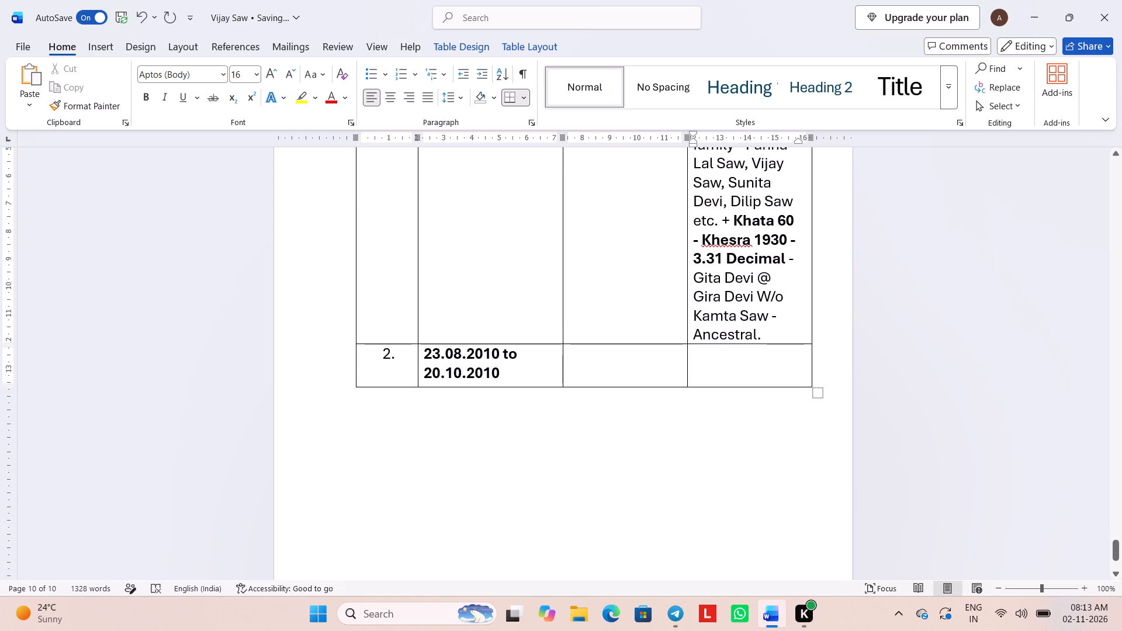
pyautogui.moveTo(524, 371); pyautogui.dragTo(445, 359)
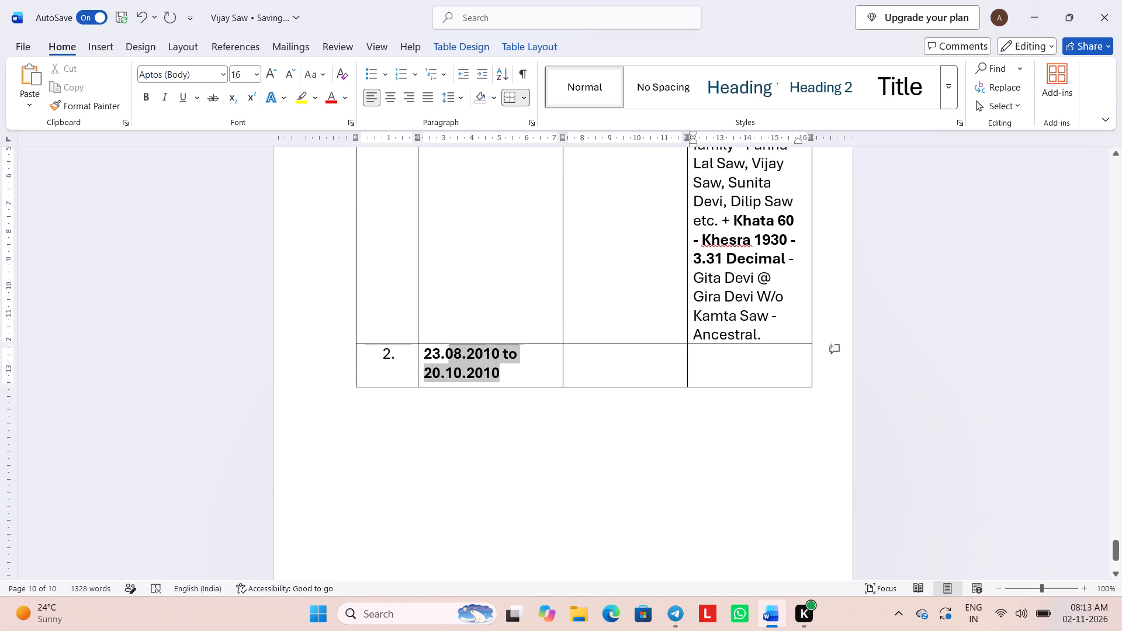
pyautogui.moveTo(445, 359); pyautogui.dragTo(427, 358)
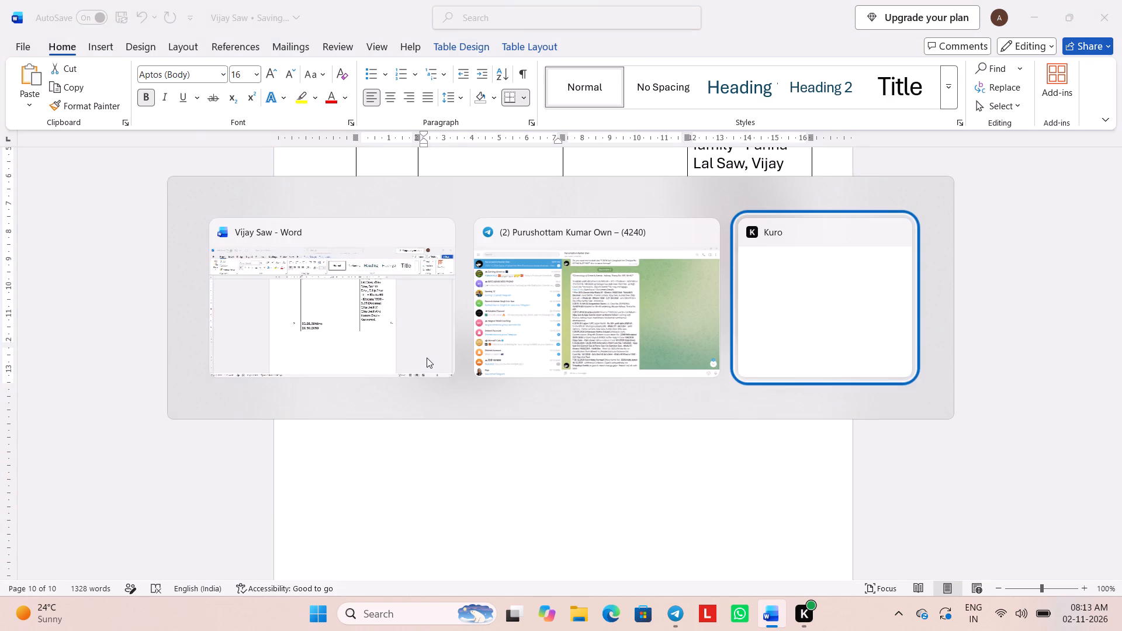
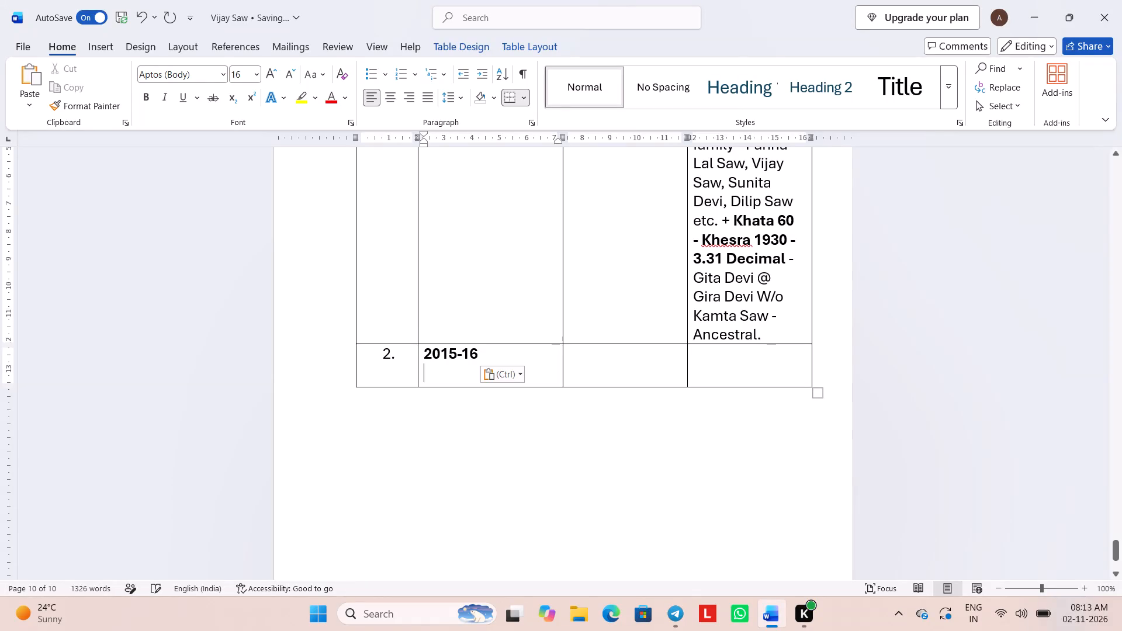
# Remove the blank line after the pasted date in row 2's Date cell, keeping the entry as 2015-16.
pyautogui.press('BackSpace')
pyautogui.press('BackSpace')
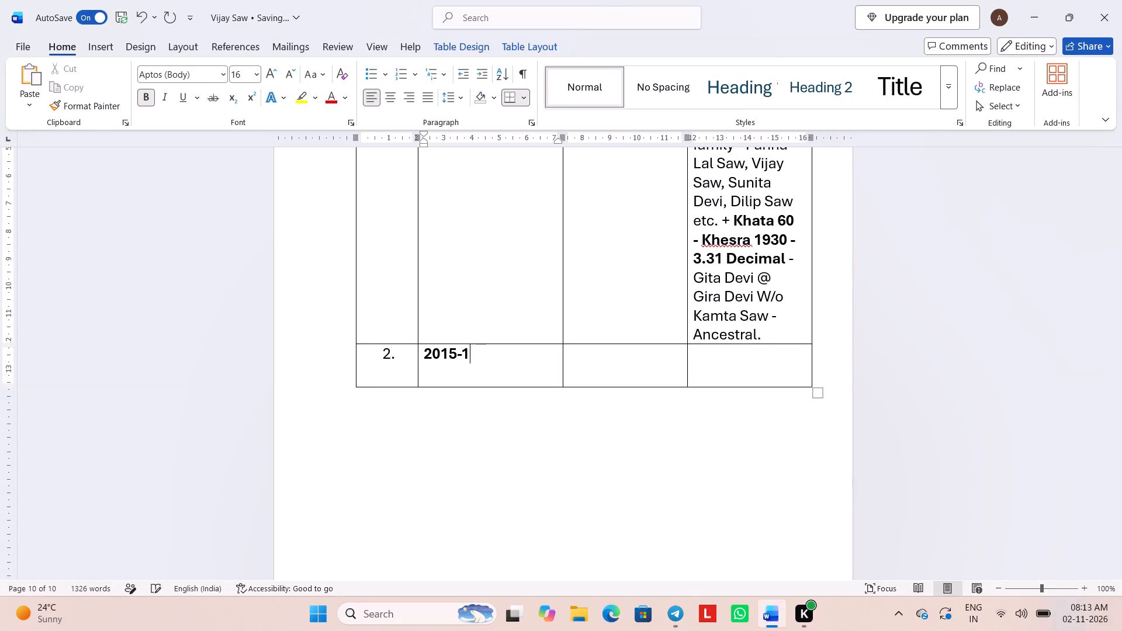
pyautogui.press('6')
pyautogui.press('Delete')
pyautogui.press('Delete')
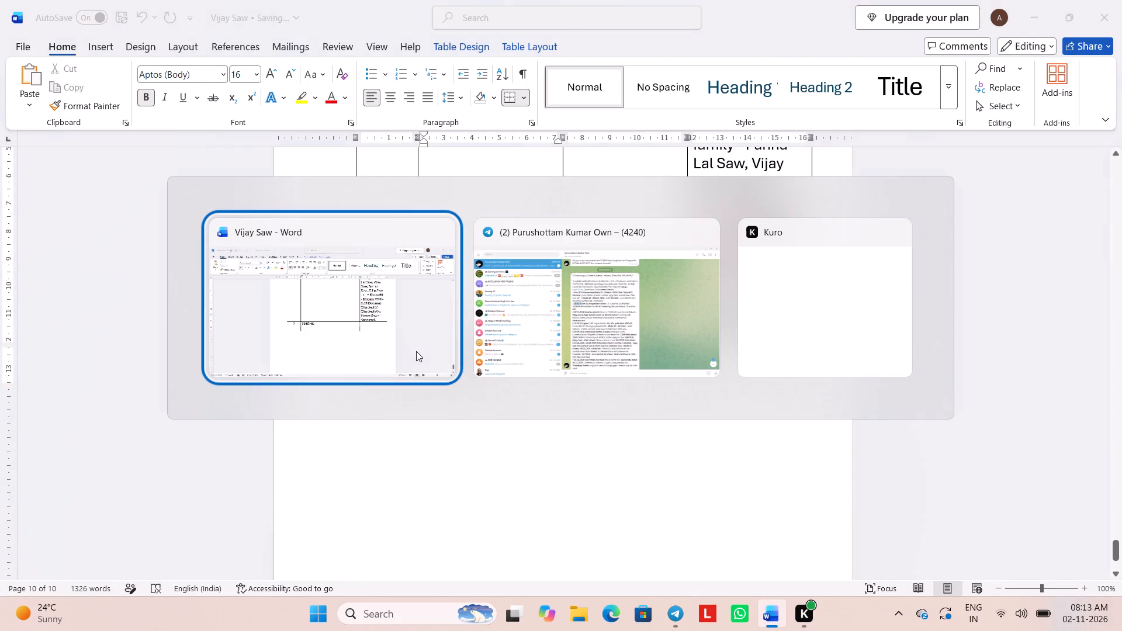
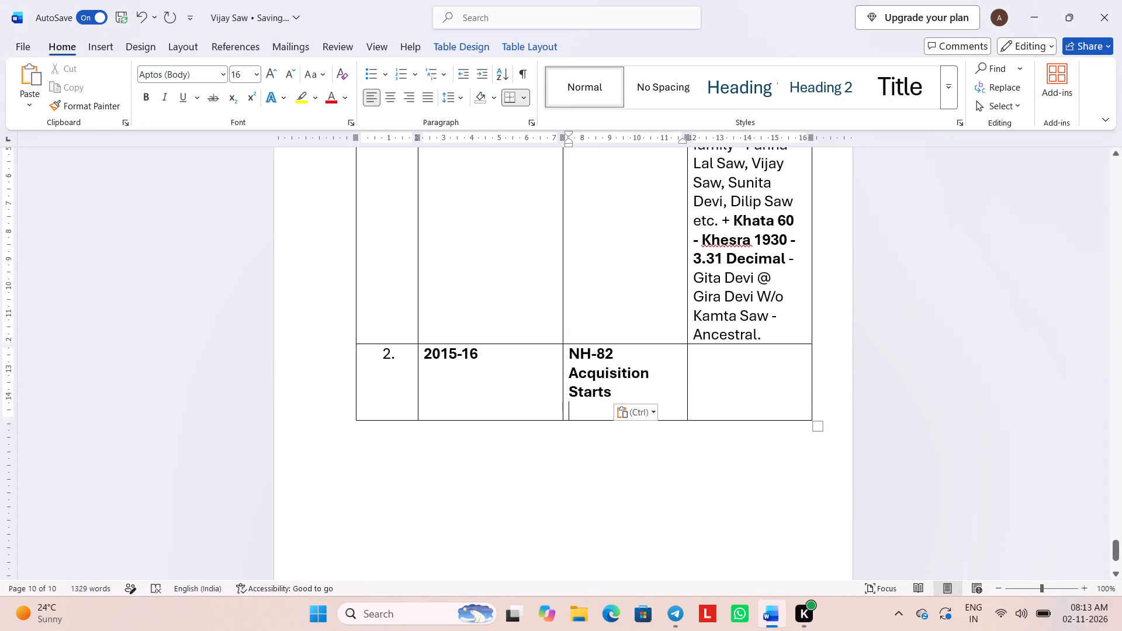
# Remove the blank line after "NH-82 Acquisition Starts" in row 2's Event/Document cell.
pyautogui.press('BackSpace')
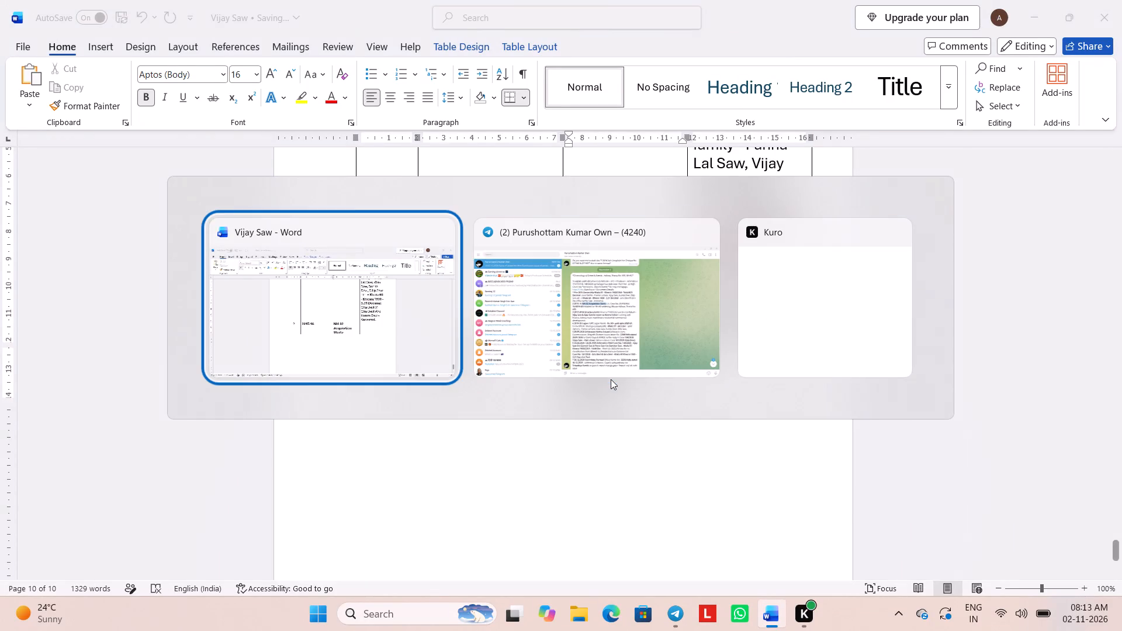
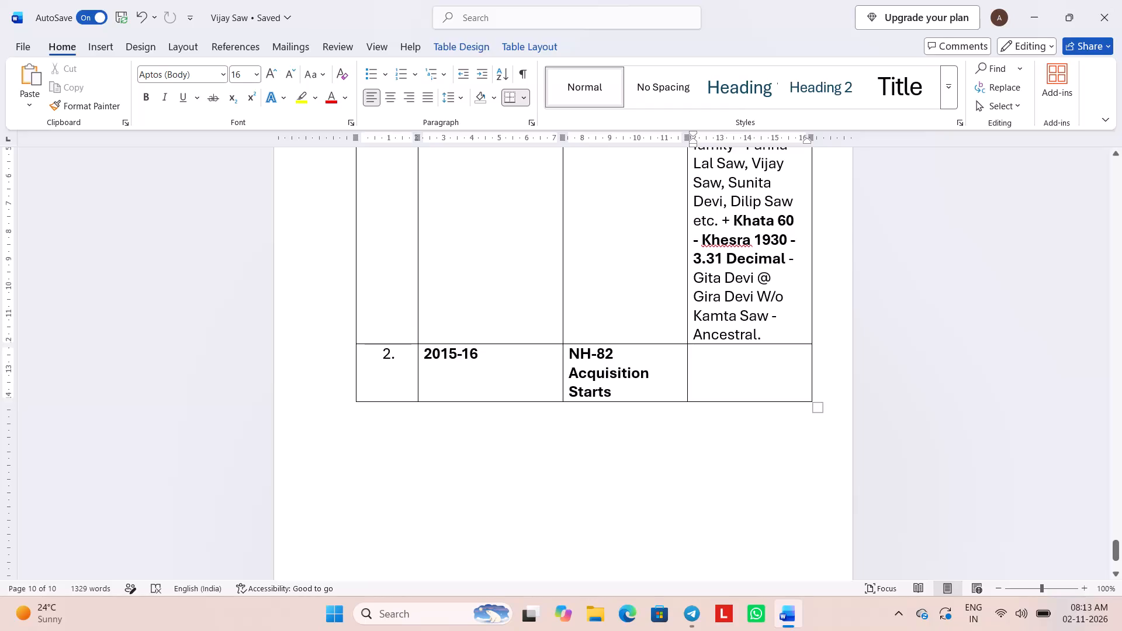
# Paste the copied L.A. Case No. 21/15-16 & 10/2019-20 NH-82 widening text into row 2's Details cell, without a trailing blank line.
pyautogui.hotkey('ctrl', 'v')
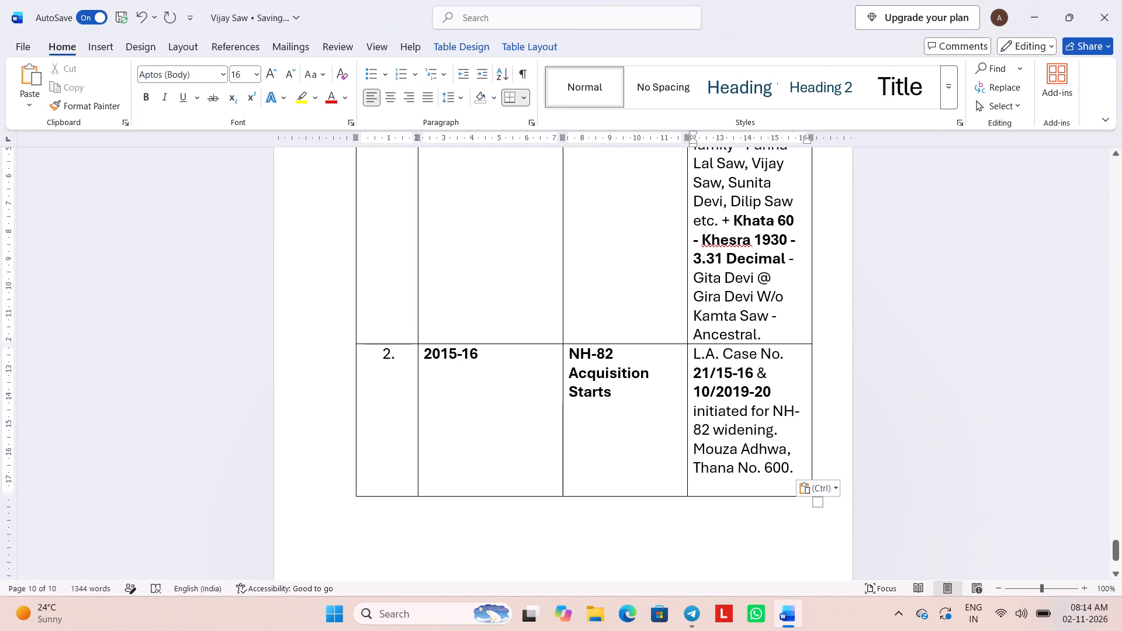
pyautogui.press('BackSpace')
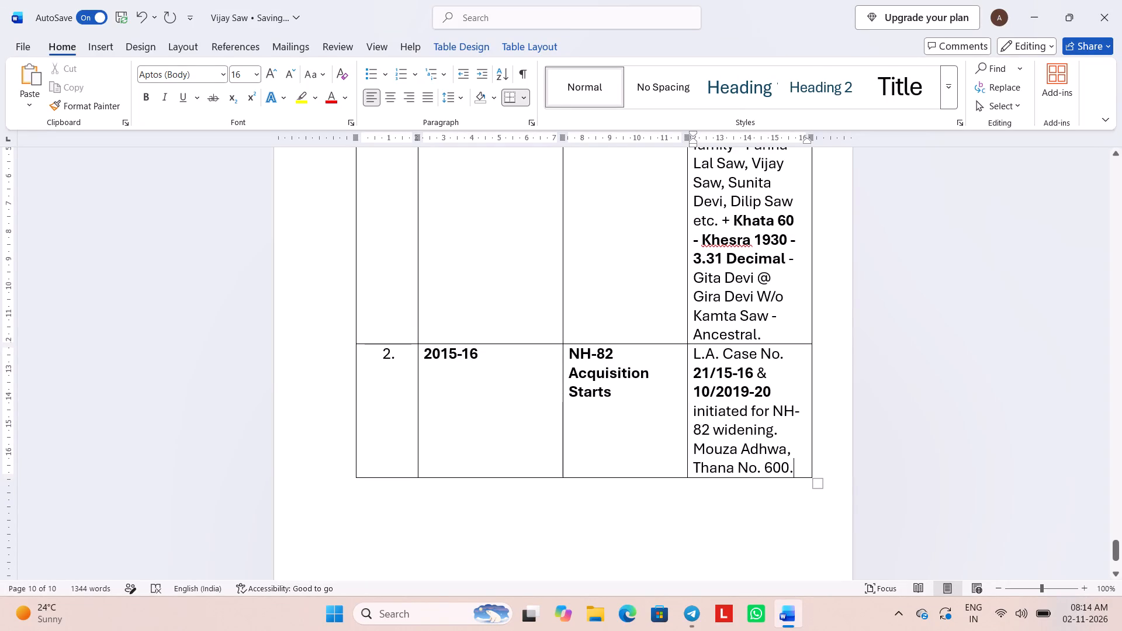
# Add row 3 at the bottom of the table, below row 2, and place the cursor in its Date cell.
pyautogui.click(349, 478)
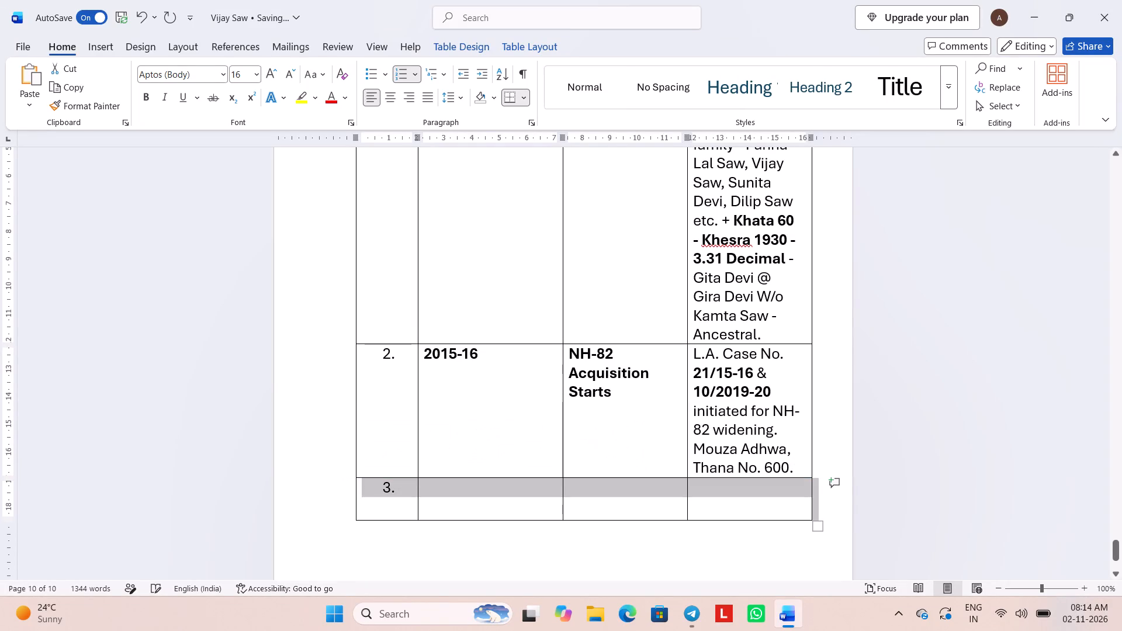
pyautogui.click(478, 493)
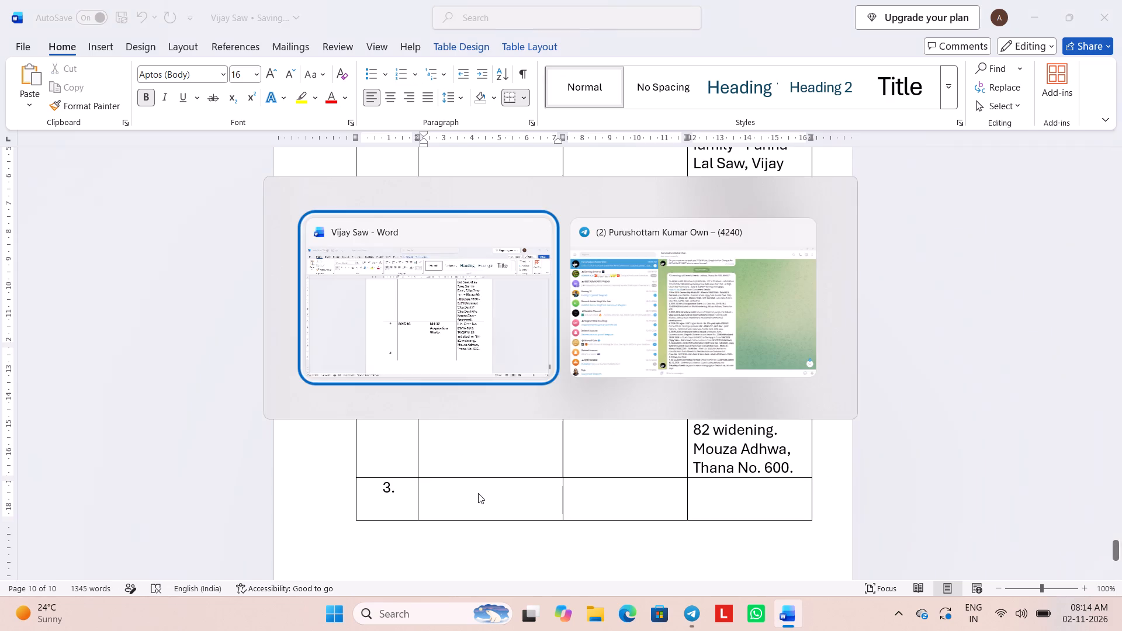
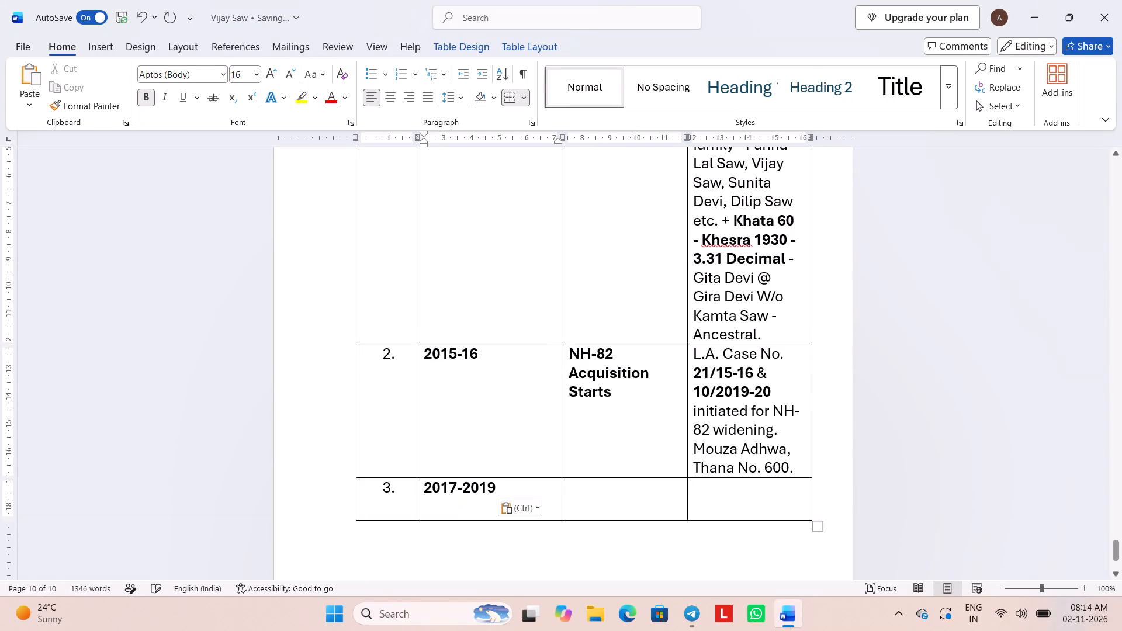
# Remove the blank line after the pasted date in row 3's Date cell, keeping 2017-2019, and move to the Event/Document cell.
pyautogui.press('BackSpace')
pyautogui.press('Delete')
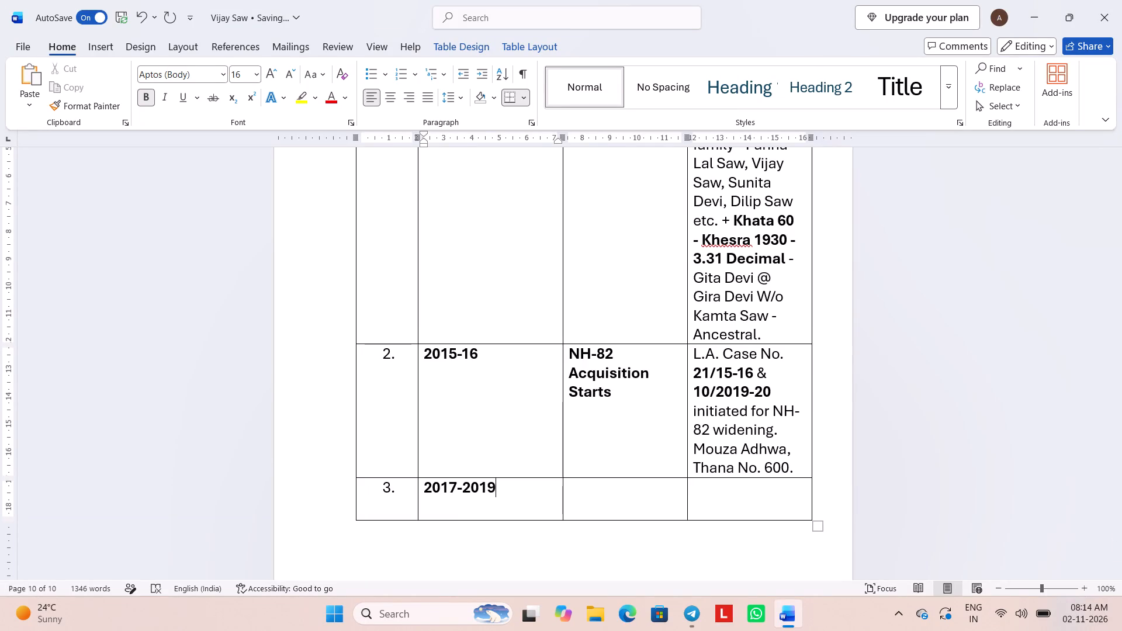
pyautogui.press('Delete')
pyautogui.press('Right')
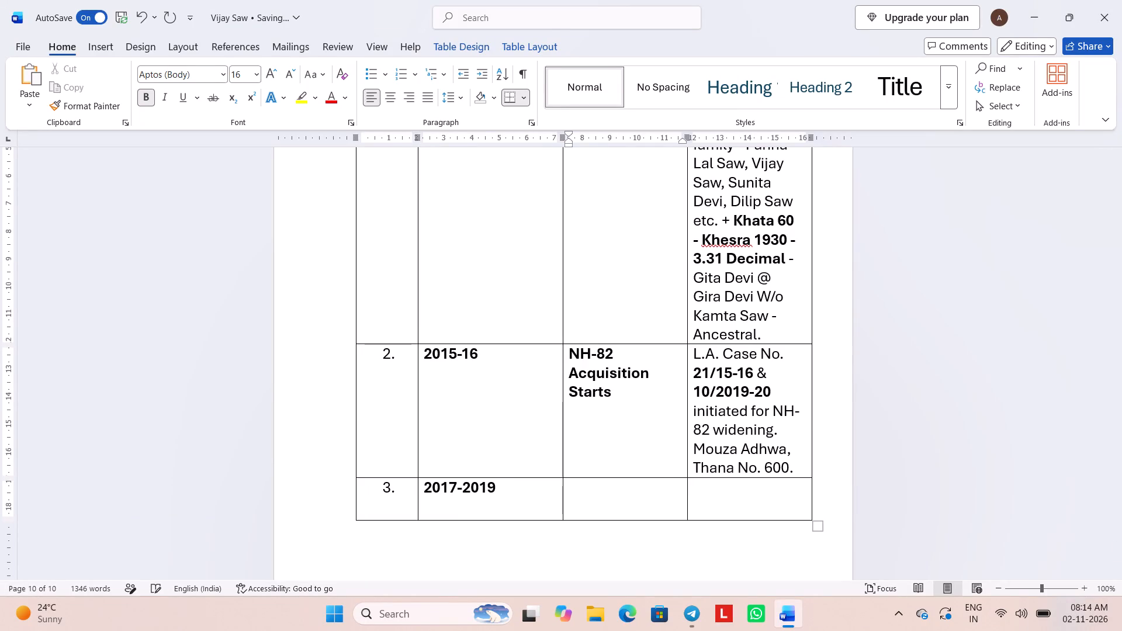
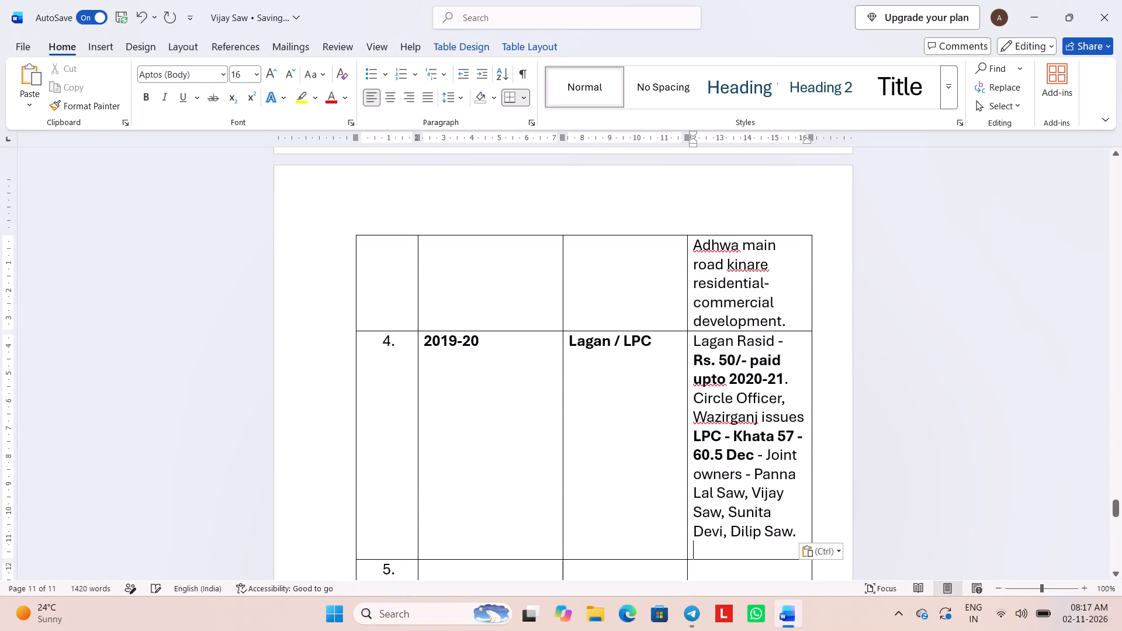
pyautogui.press('BackSpace')
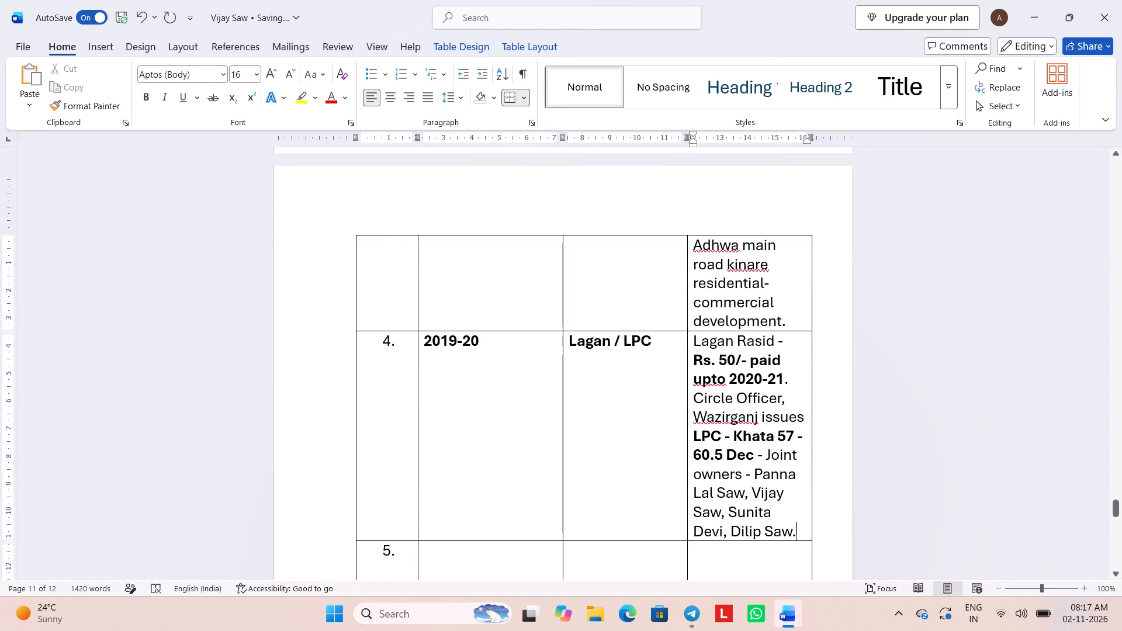
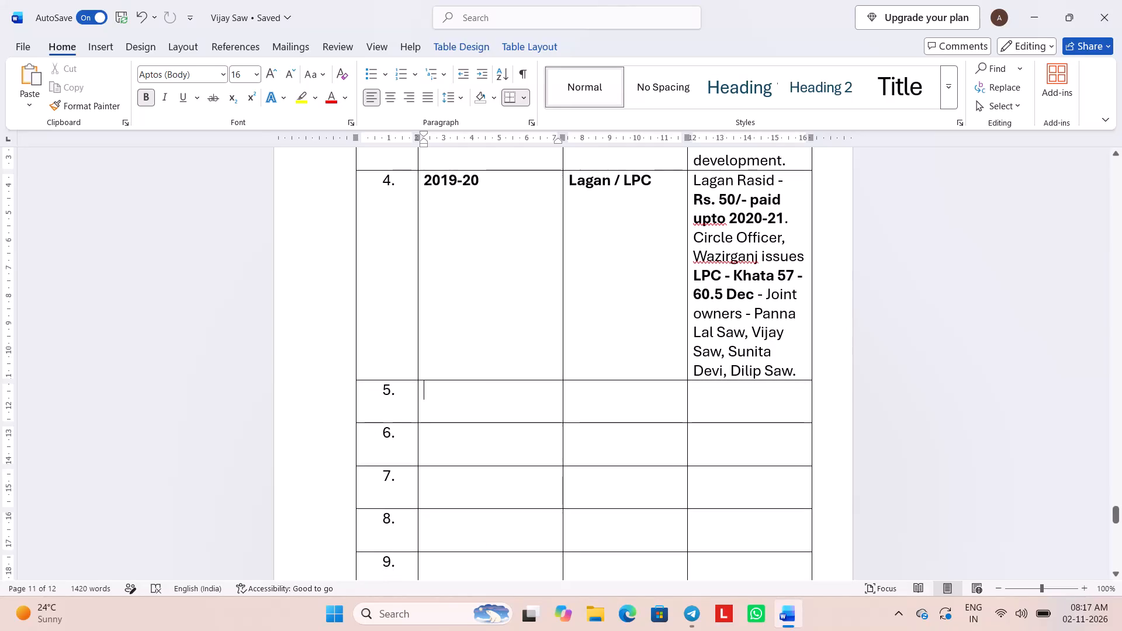
# Fill row 5's Date cell with the copied date 29.09.2020, leaving no blank line after it.
pyautogui.hotkey('ctrl', 'v')
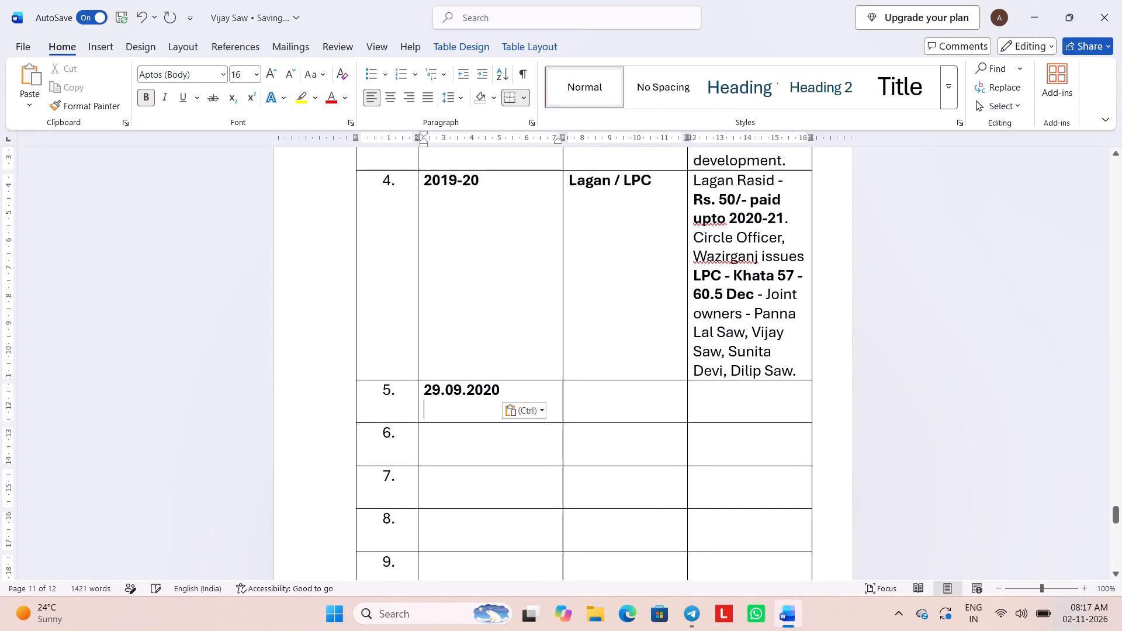
pyautogui.press('BackSpace')
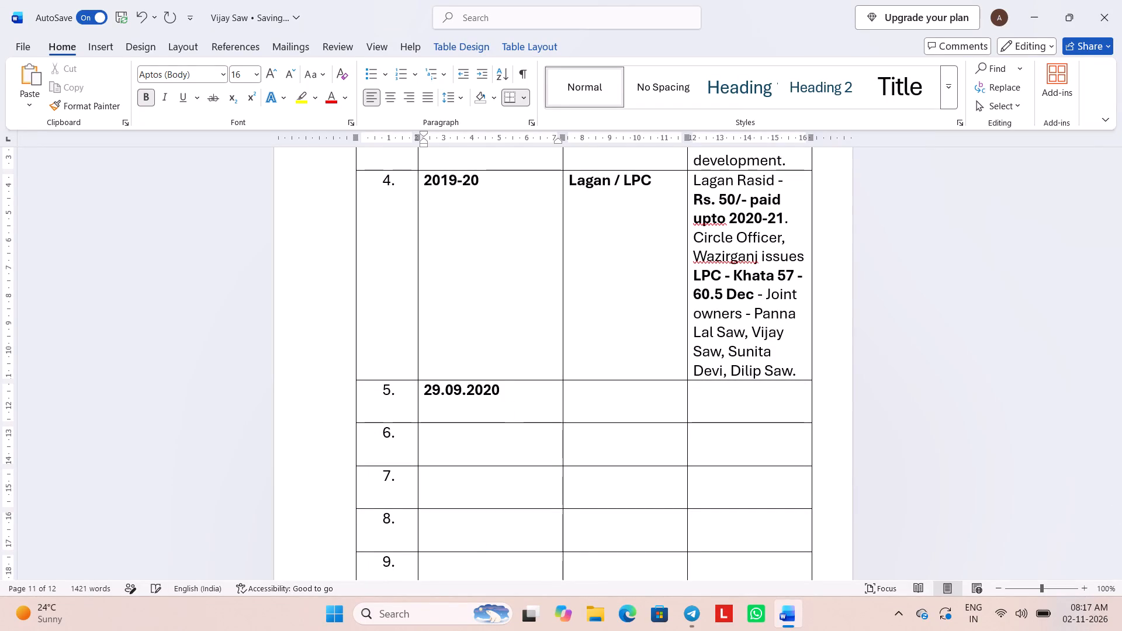
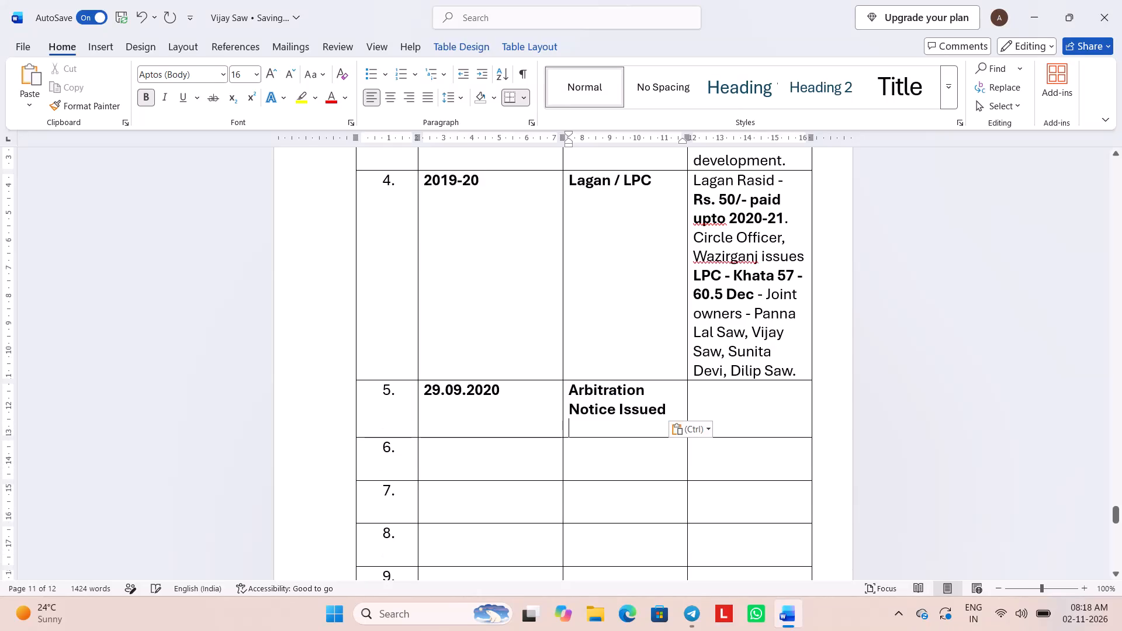
# Remove the blank line after "Arbitration Notice Issued" in row 5's Event/Document cell.
pyautogui.press('BackSpace')
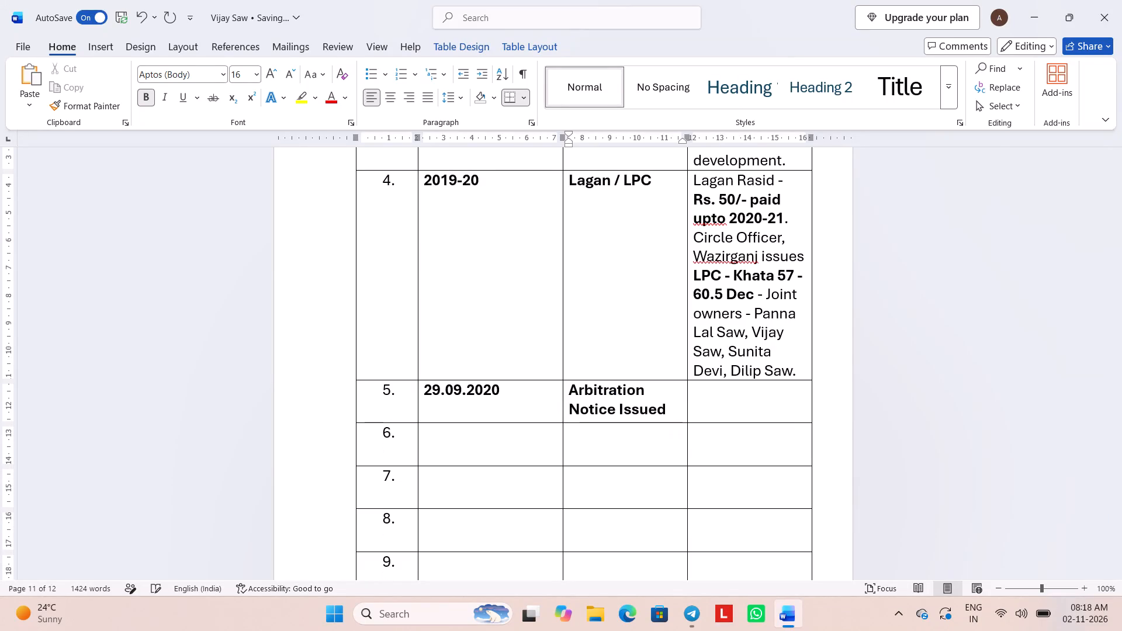
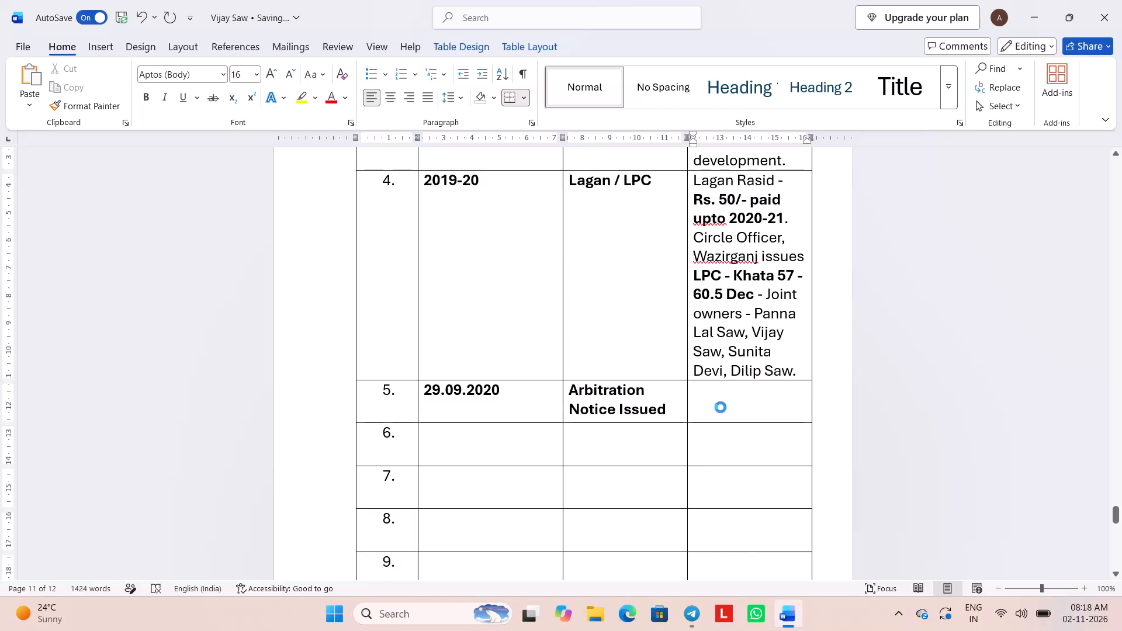
pyautogui.hotkey('ctrl', 'v')
pyautogui.press('BackSpace')
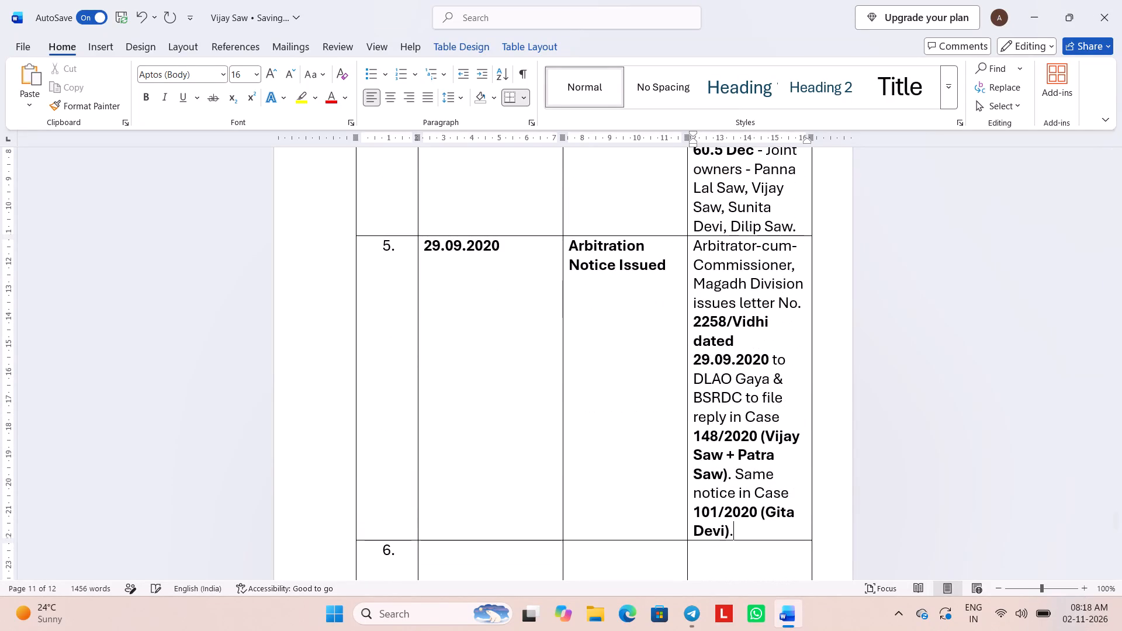
# Place the text cursor in row 6's empty Date cell.
pyautogui.scroll(-2, 581, 479)
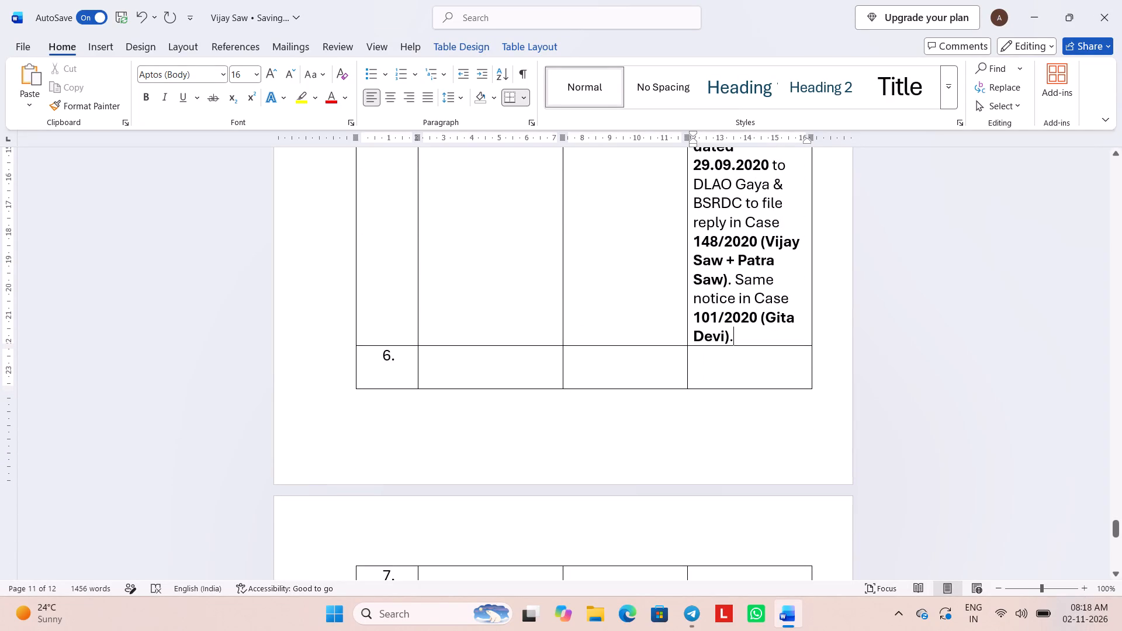
pyautogui.click(437, 373)
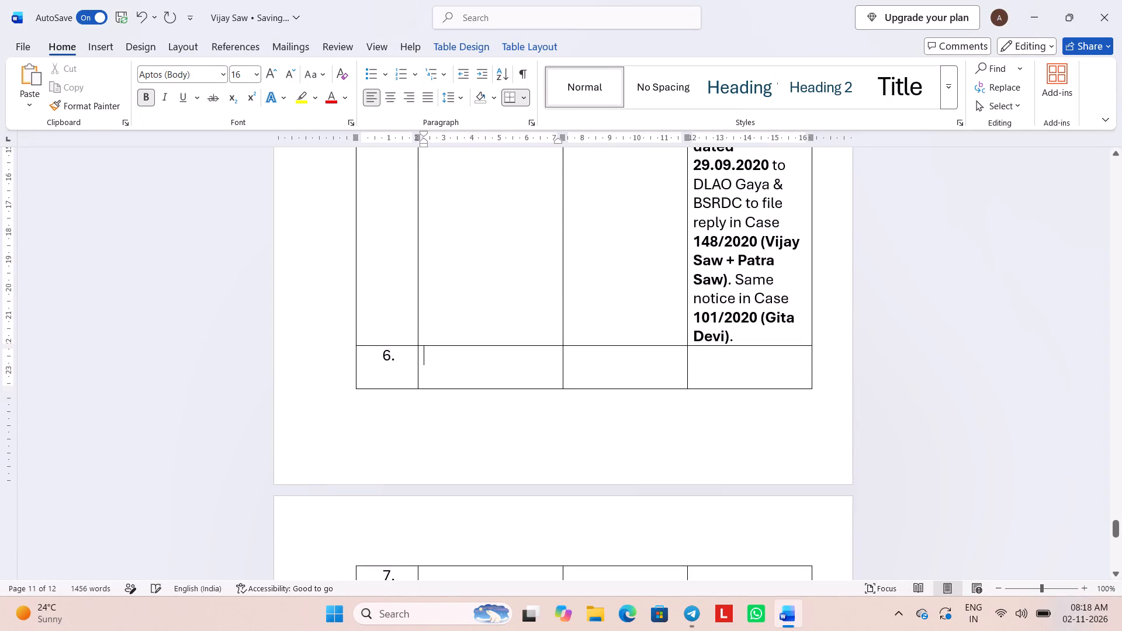
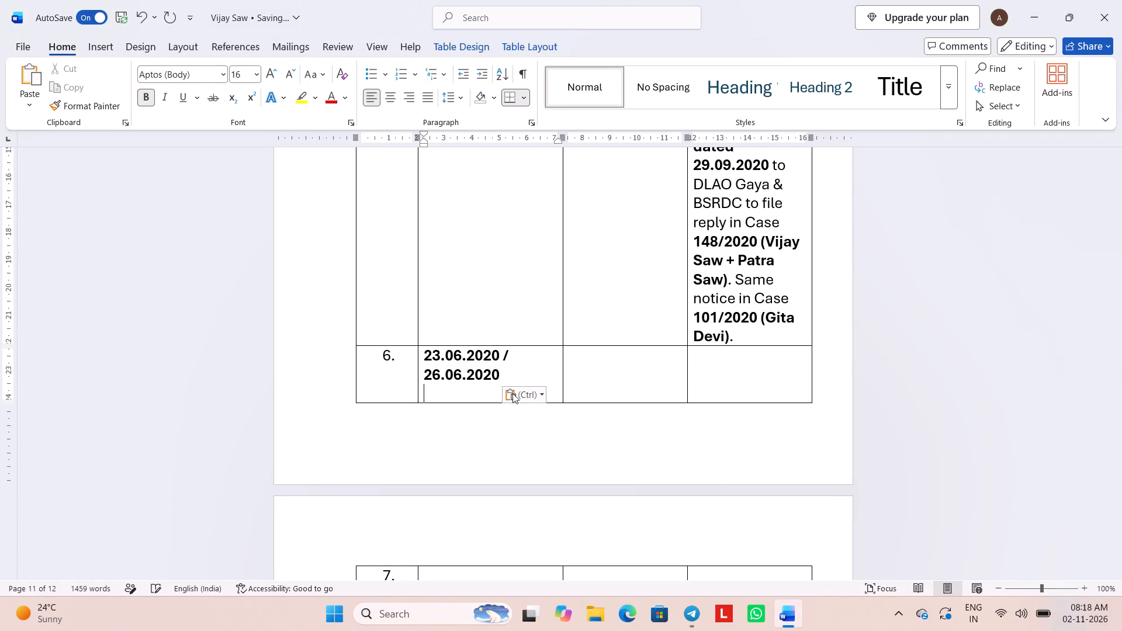
# Remove the trailing blank line below the dates 23.06.2020 / 26.06.2020 in row 6's Date cell.
pyautogui.press('BackSpace')
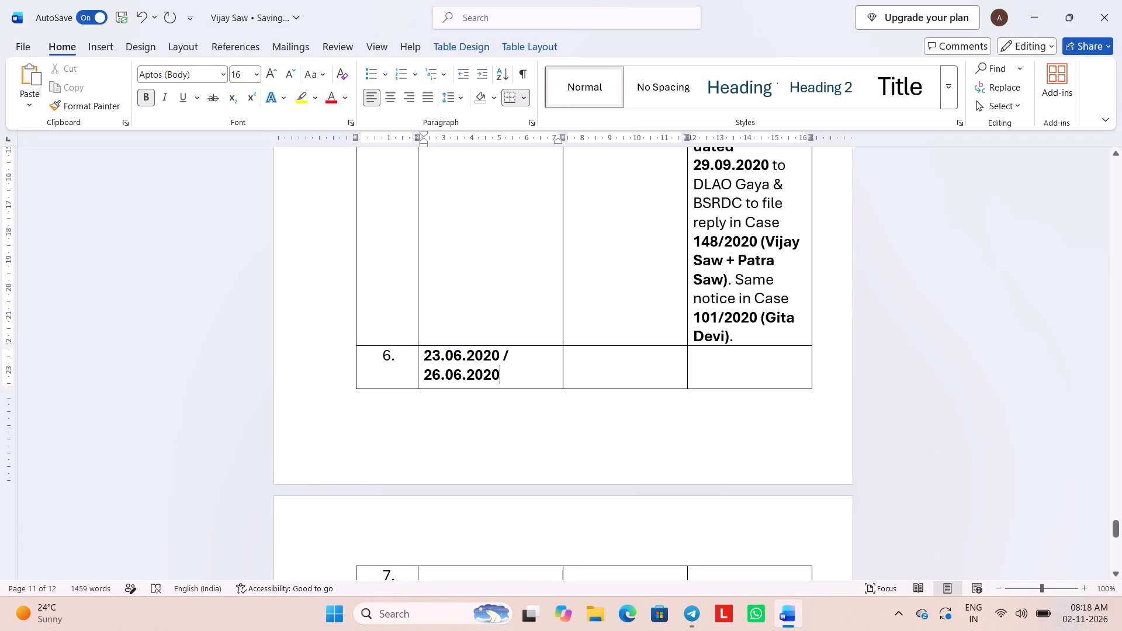
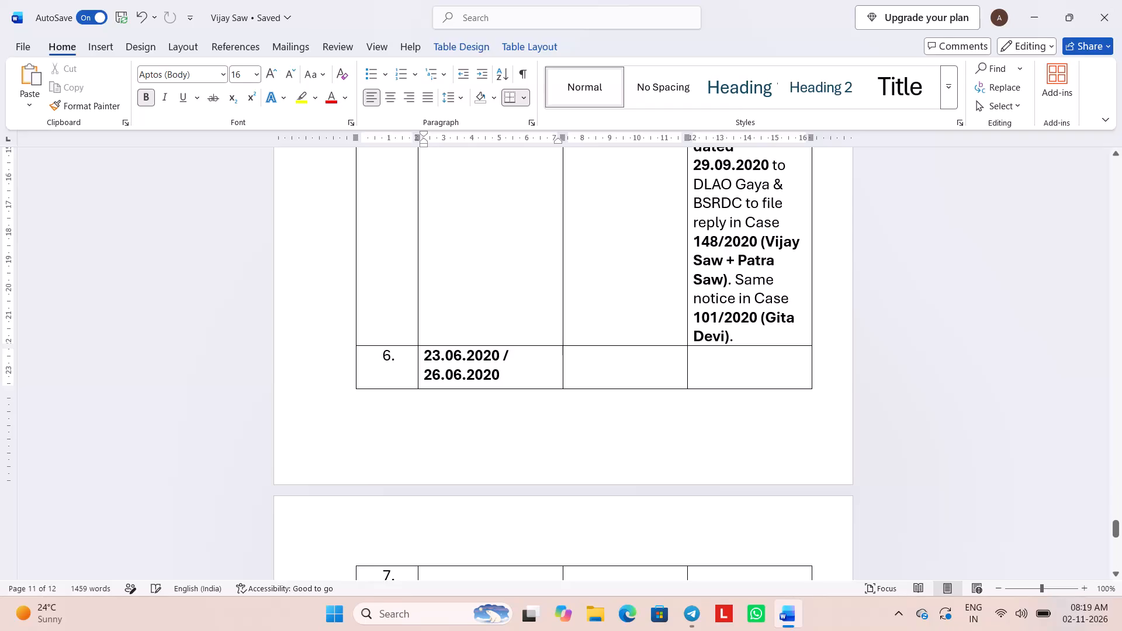
# Paste "Arbitration Filed" into row 6's Event/Document cell, leaving no trailing blank line.
pyautogui.hotkey('ctrl', 'v')
pyautogui.press('BackSpace')
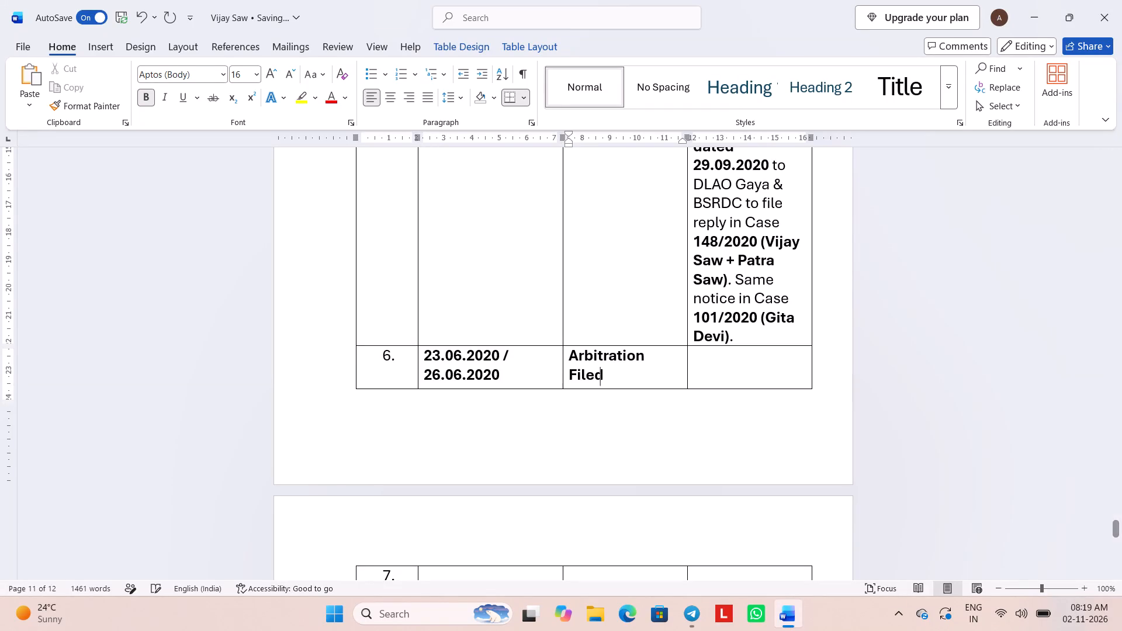
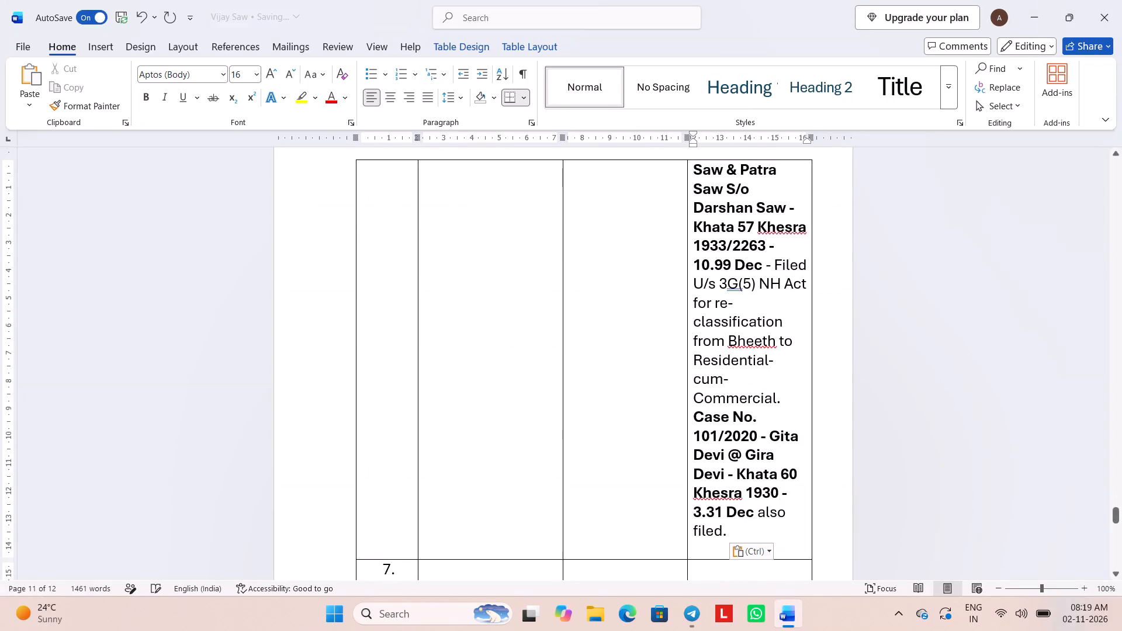
# Place the text cursor in row 7's empty Date cell, ready for the next chronology entry.
pyautogui.scroll(-2, 731, 379)
pyautogui.click(455, 239)
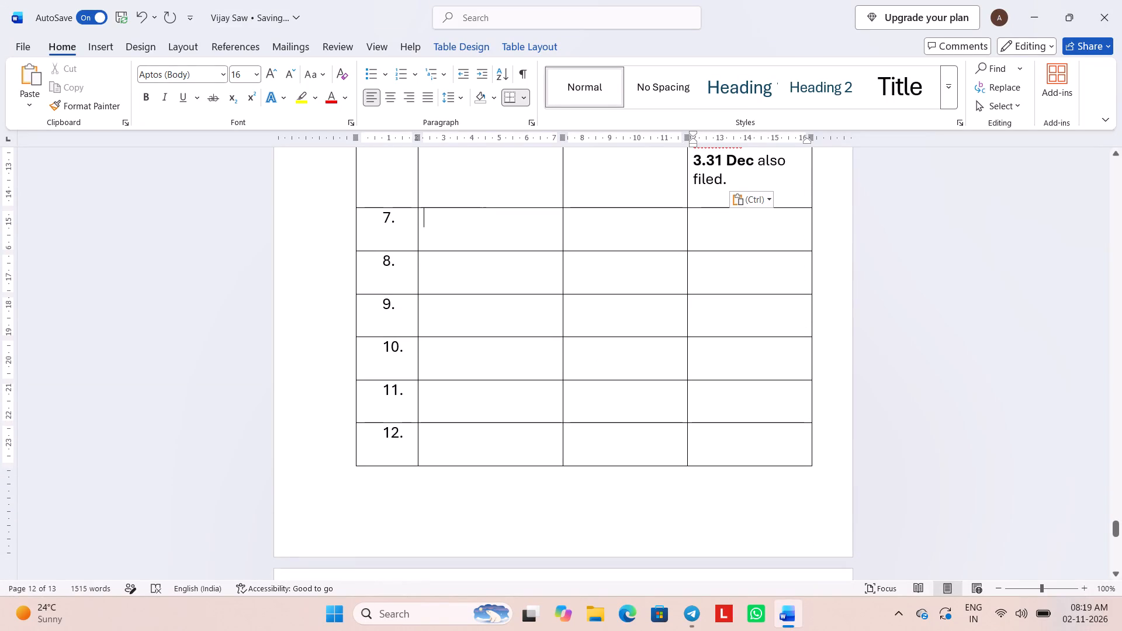
pyautogui.scroll(1, 455, 239)
pyautogui.scroll(-1, 455, 239)
pyautogui.scroll(1, 455, 239)
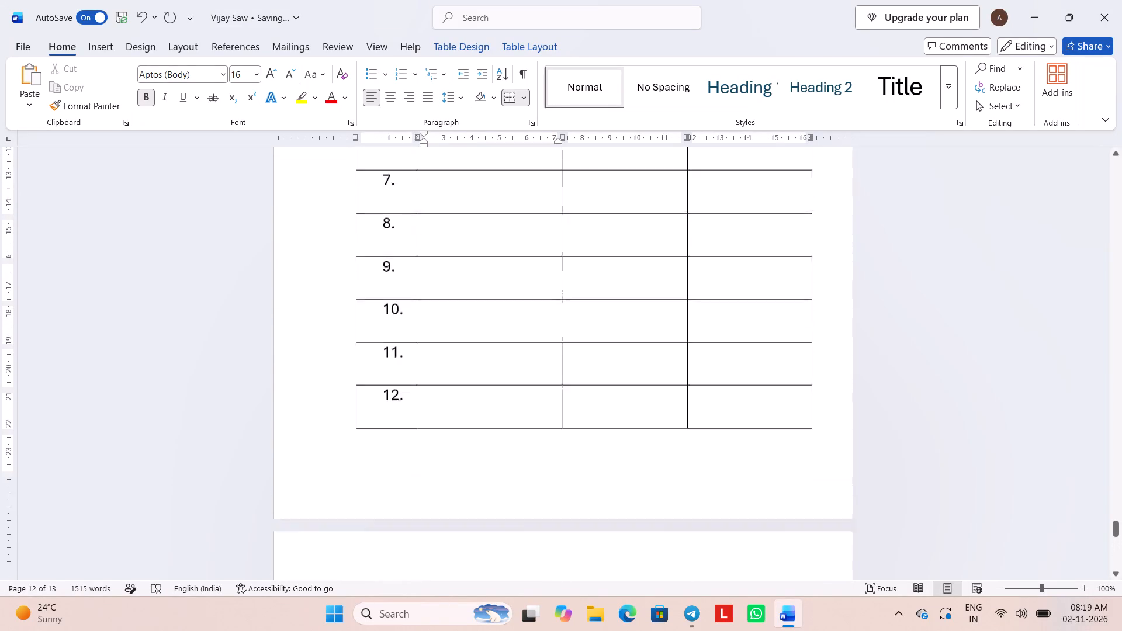
pyautogui.scroll(1, 455, 239)
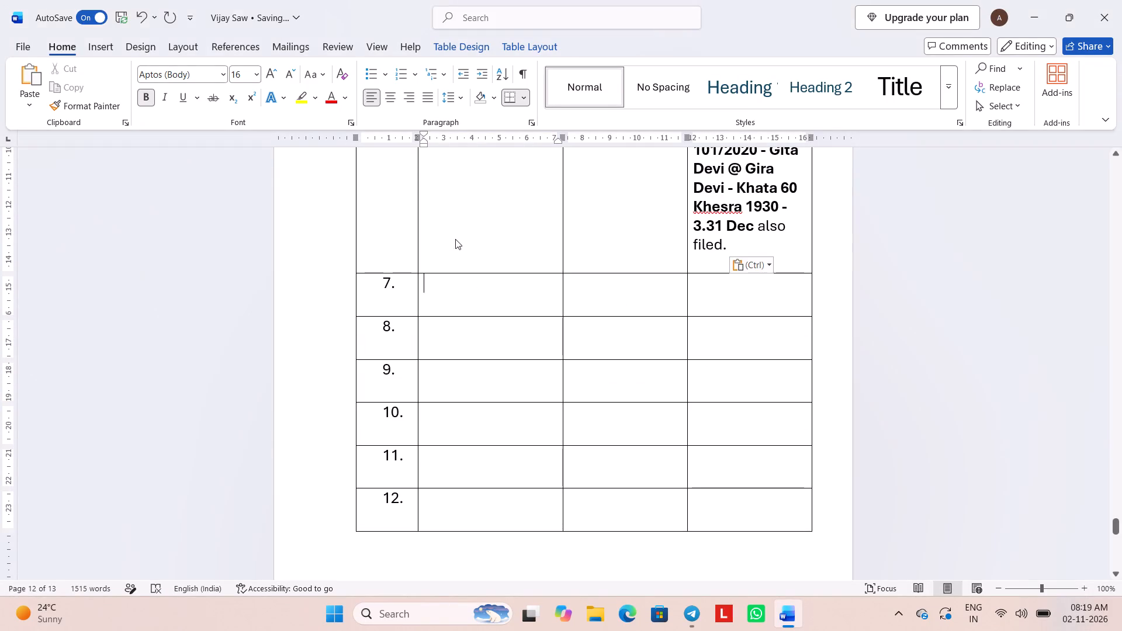
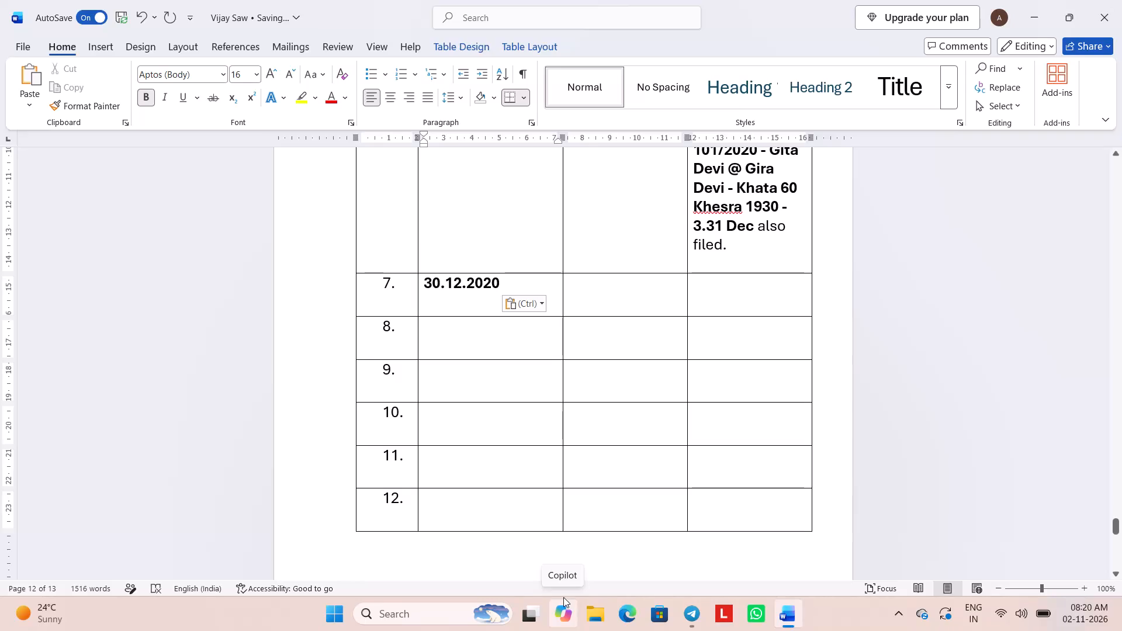
# Remove the trailing character after row 7's pasted date and place the text cursor in that row's empty Event/Document cell.
pyautogui.press('BackSpace')
pyautogui.press('Right')
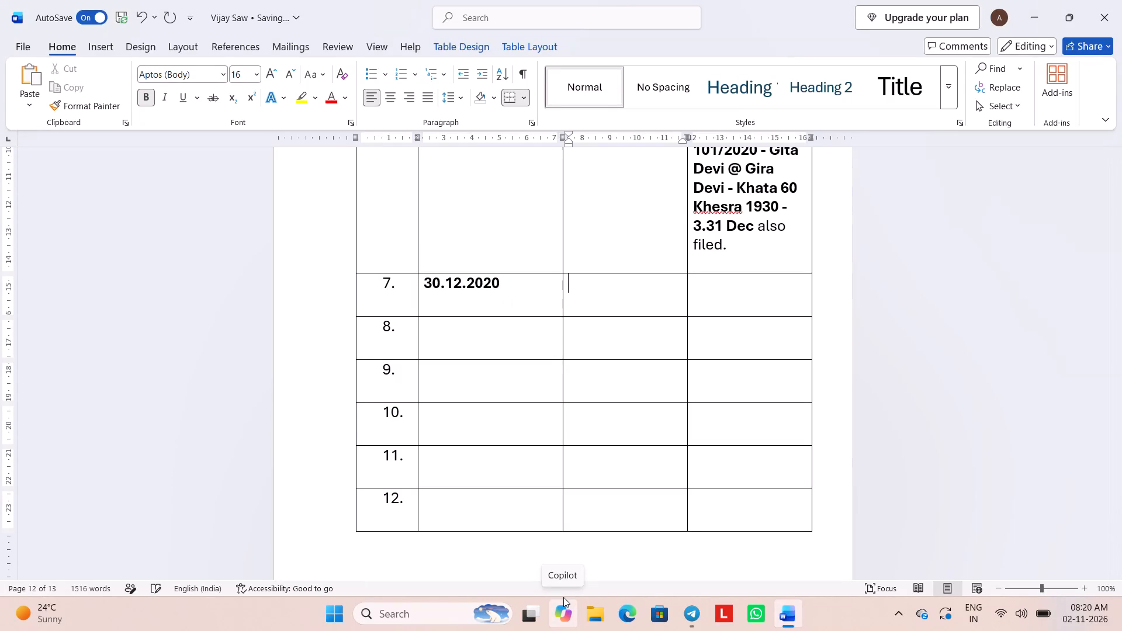
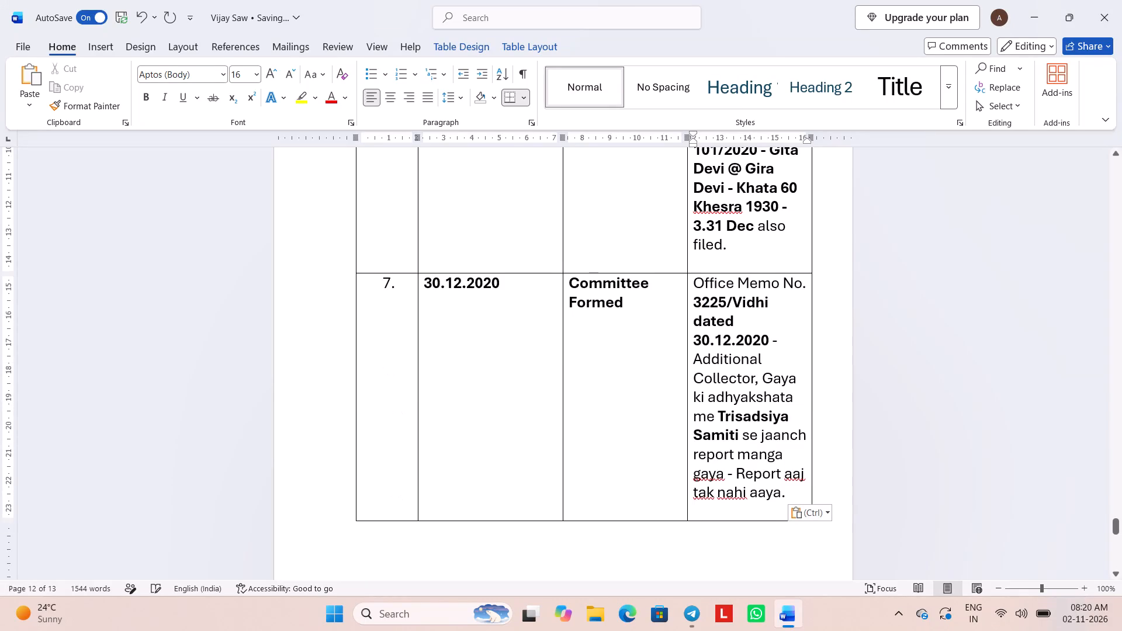
# Remove the trailing empty line after the pasted text in row 7's Details cell.
pyautogui.scroll(-1, 709, 308)
pyautogui.press('BackSpace')
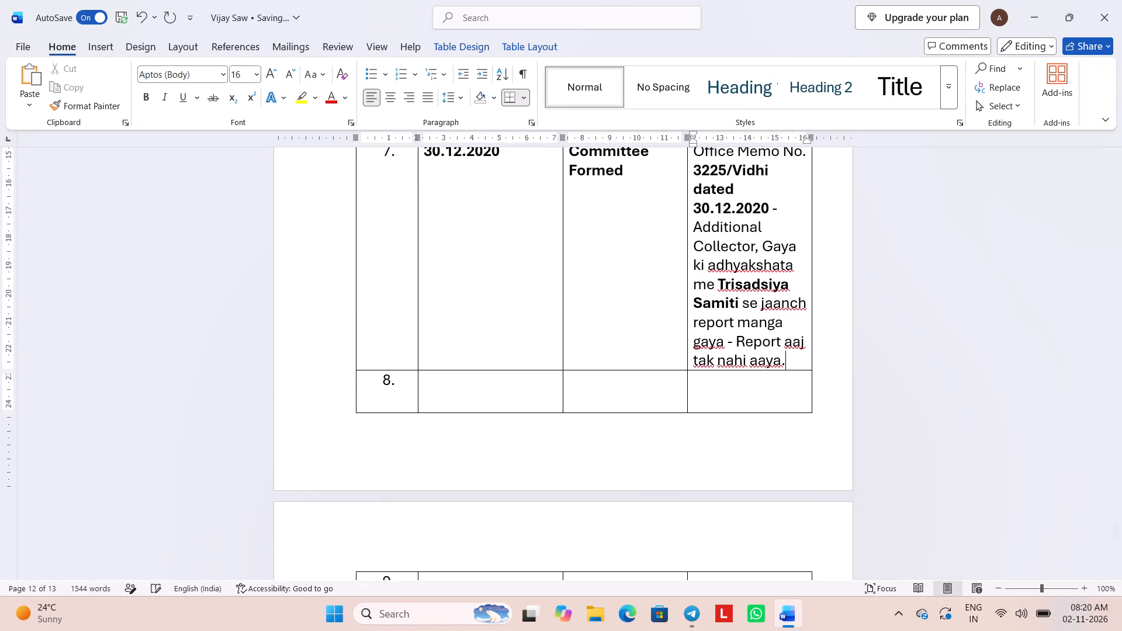
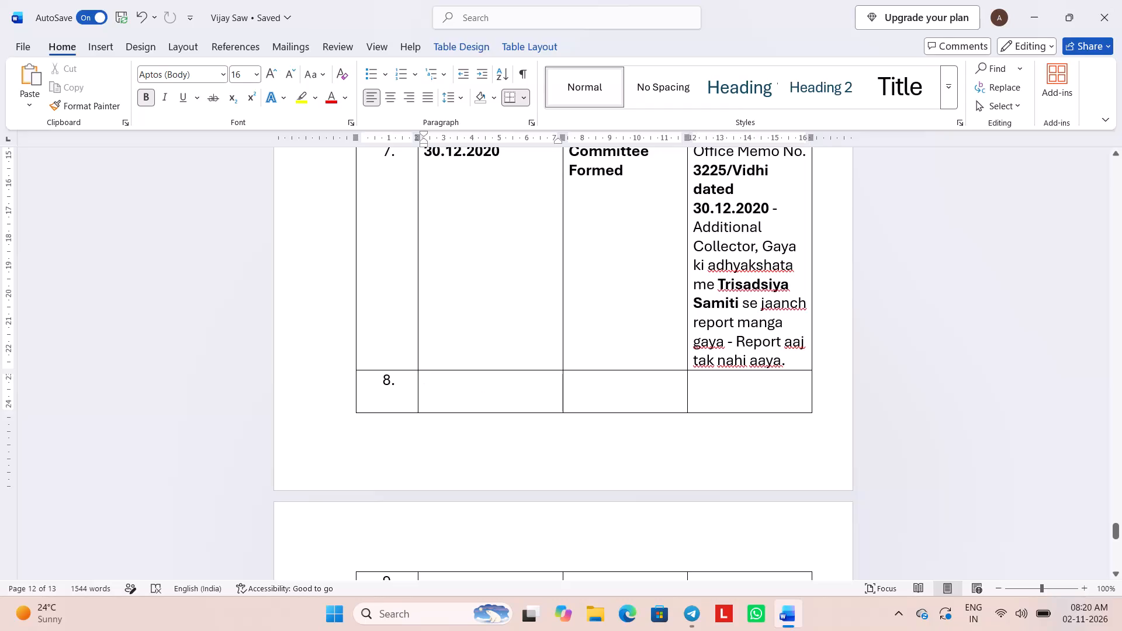
# Paste the date 31.03.2021 into row 8's Date cell, without a trailing empty line.
pyautogui.hotkey('ctrl', 'v')
pyautogui.press('BackSpace')
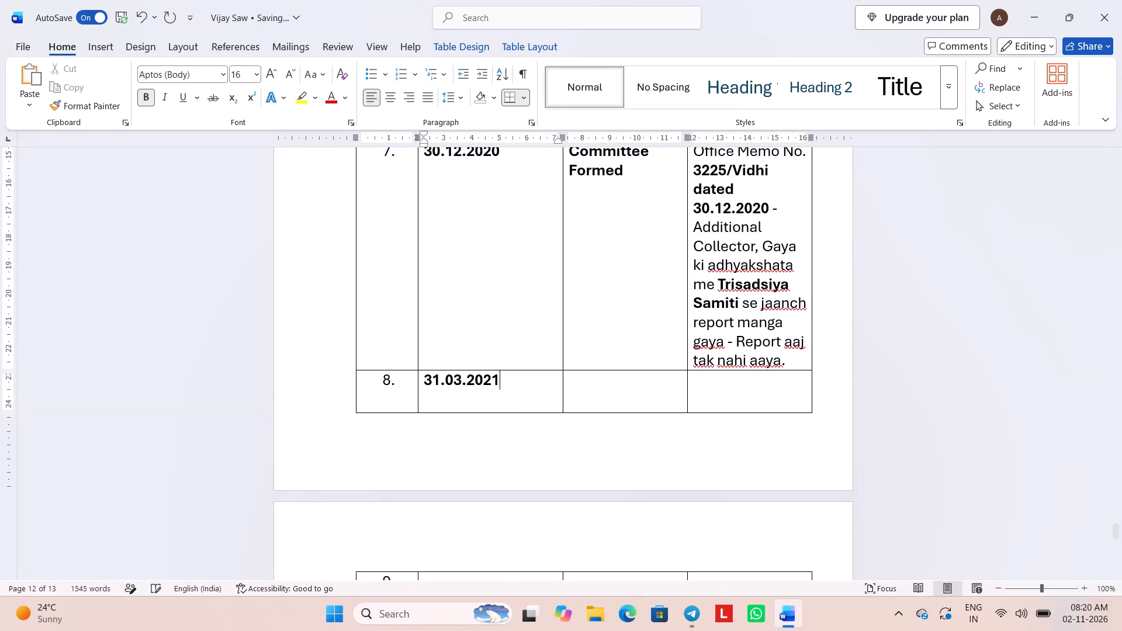
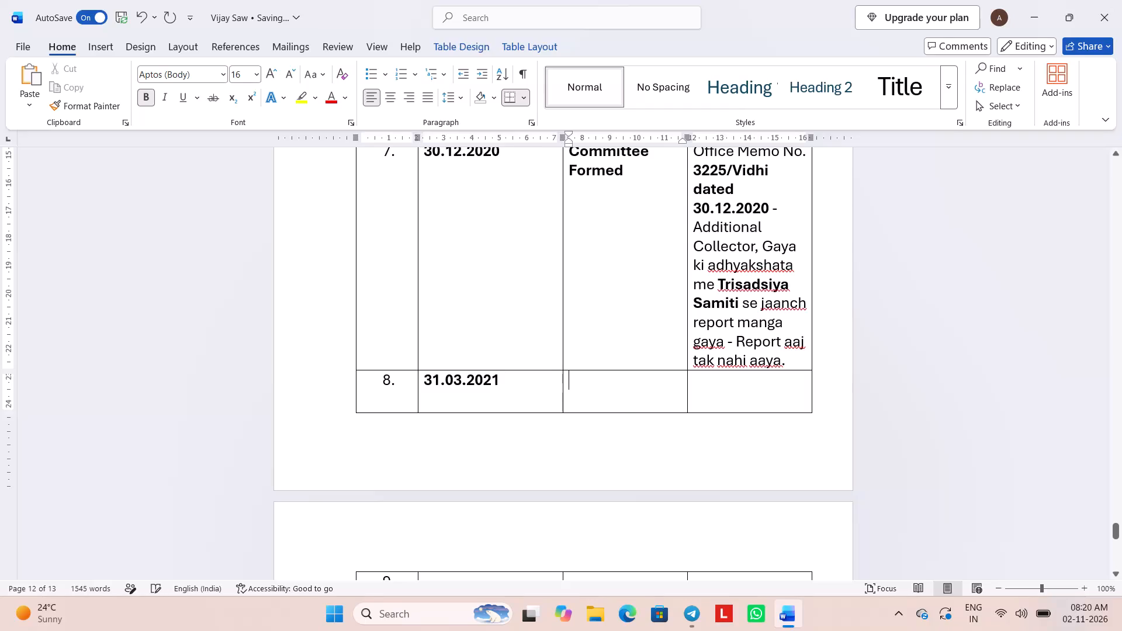
# Paste "Notices for Payment (Structure)" into row 8's Event/Document cell, without a trailing empty line.
pyautogui.hotkey('ctrl', 'v')
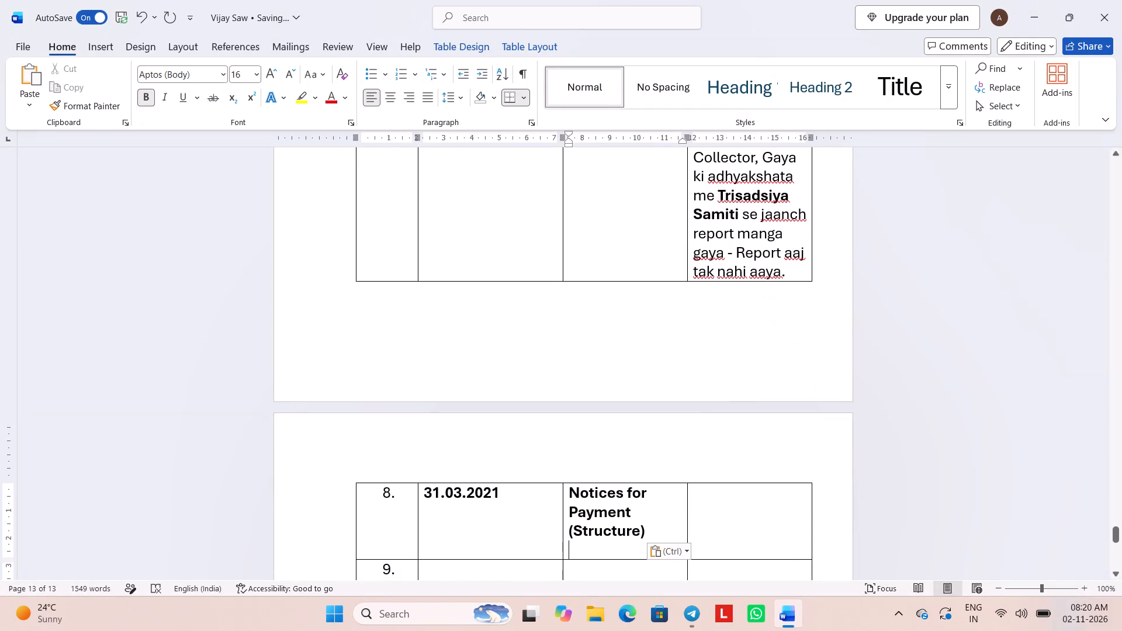
pyautogui.press('BackSpace')
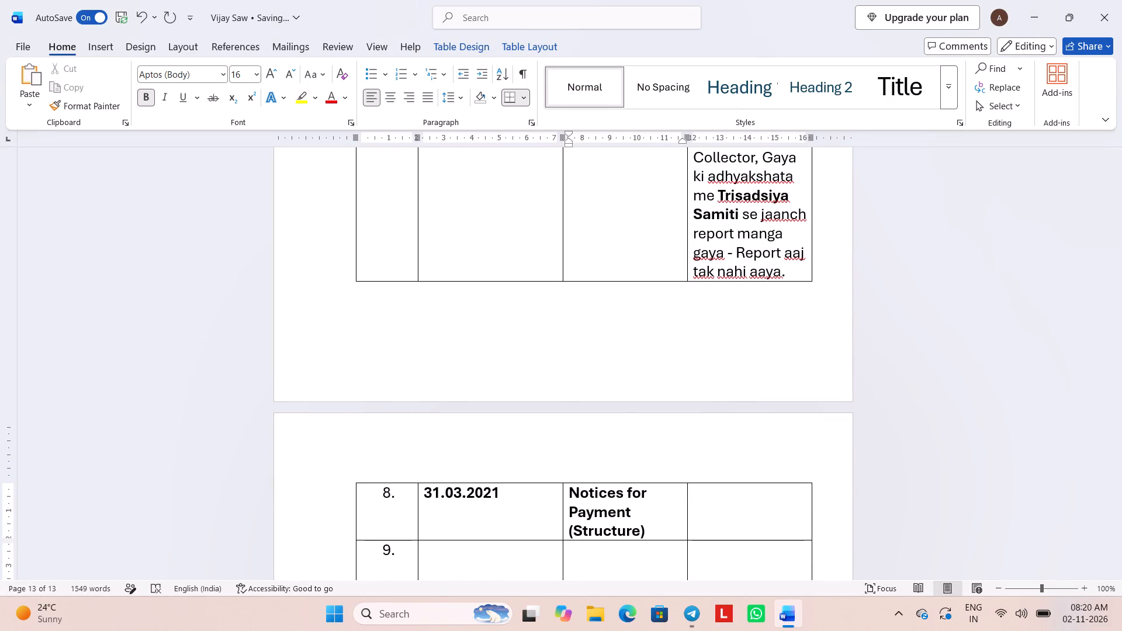
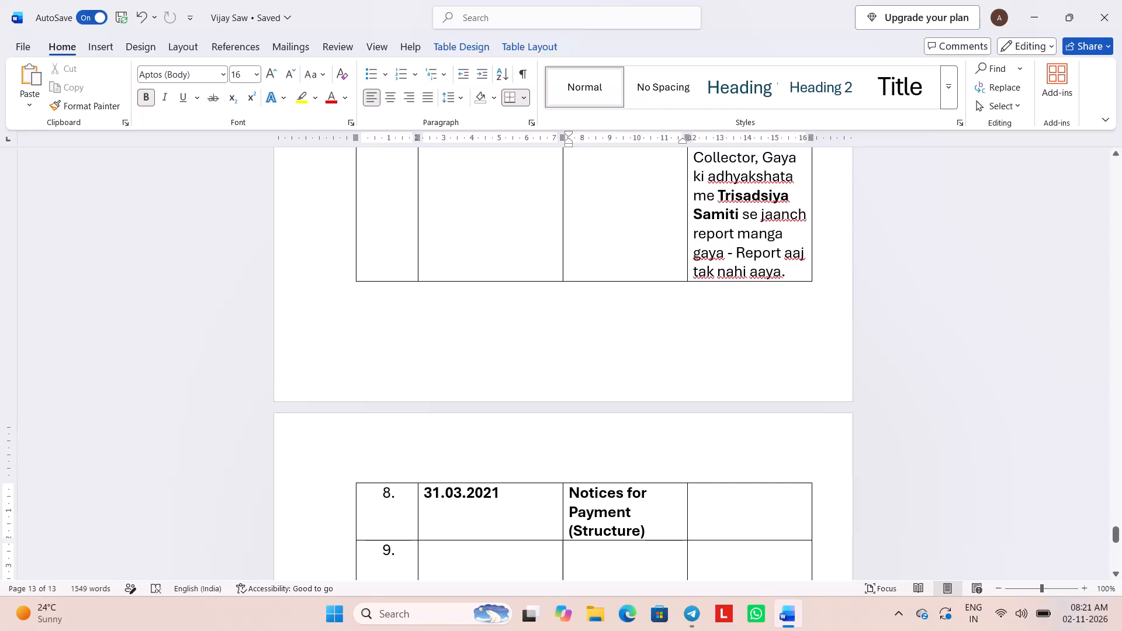
# Paste the copied notice details, ending "PAN, Vanshawali etc.", into row 8's Details cell, without a trailing empty line.
pyautogui.click(732, 514)
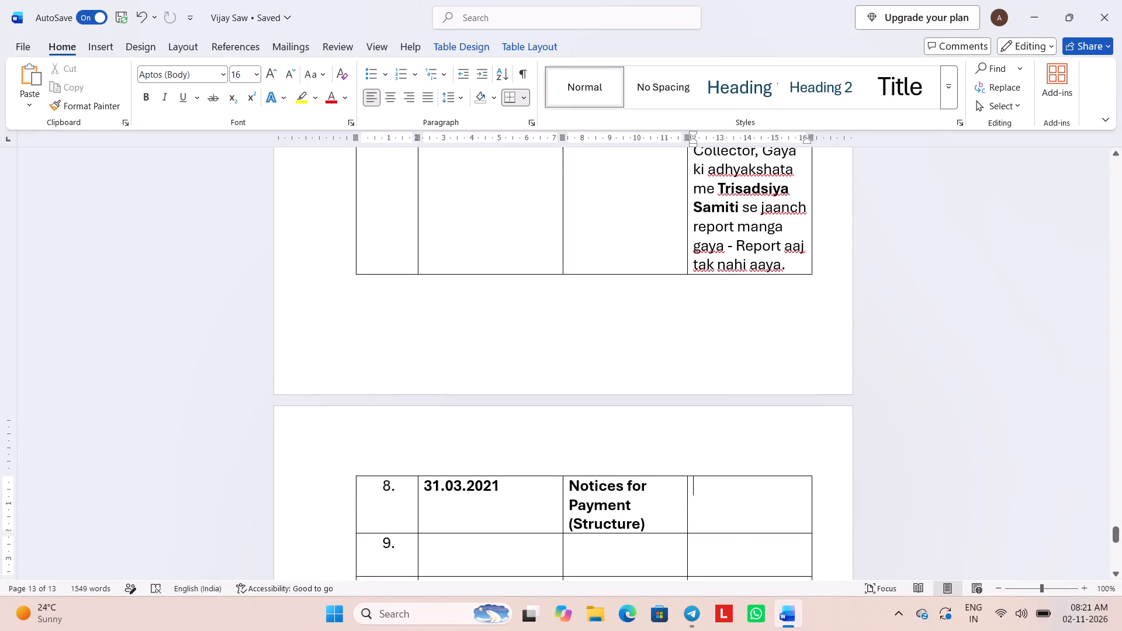
pyautogui.hotkey('ctrl', 'v')
pyautogui.scroll(-1, 732, 514)
pyautogui.press('BackSpace')
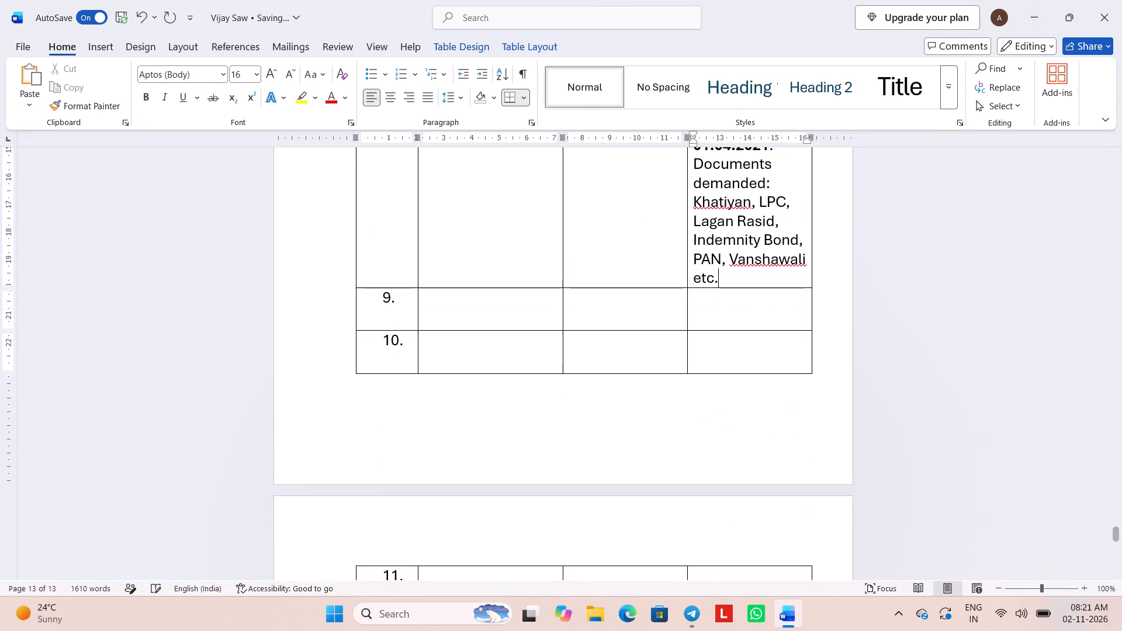
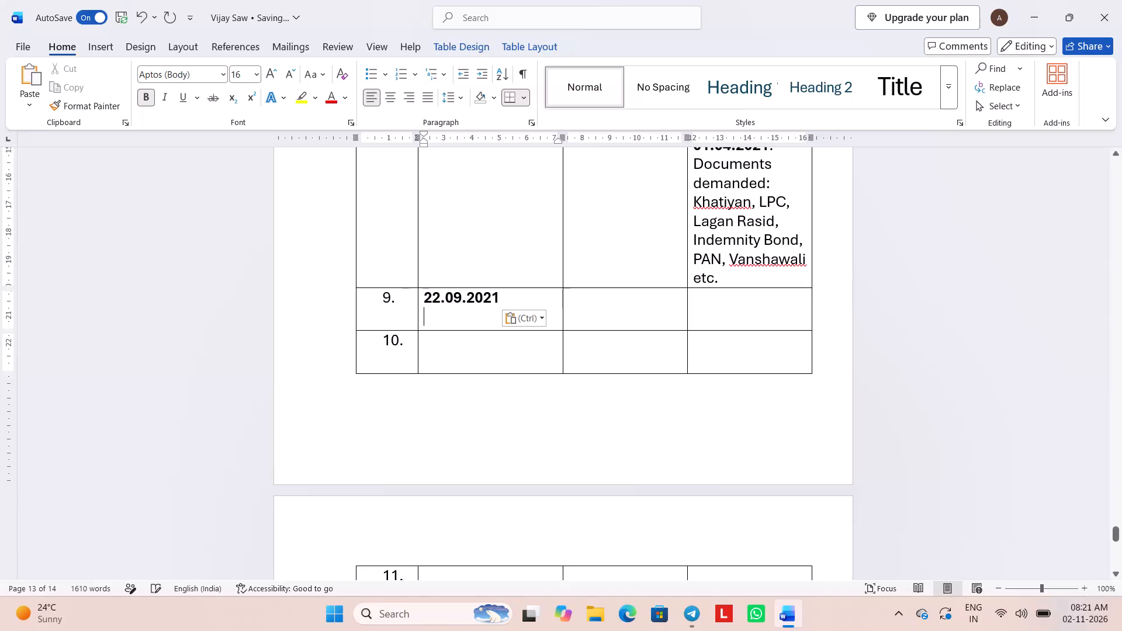
# Remove the trailing empty line below 22.09.2021 in row 9's Date cell.
pyautogui.press('BackSpace')
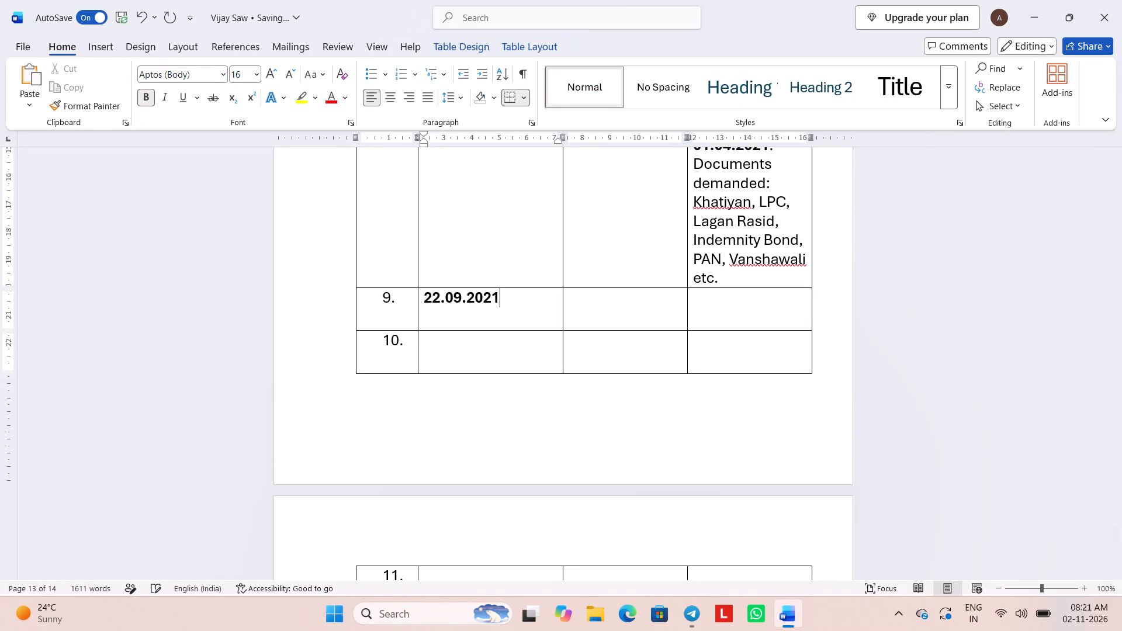
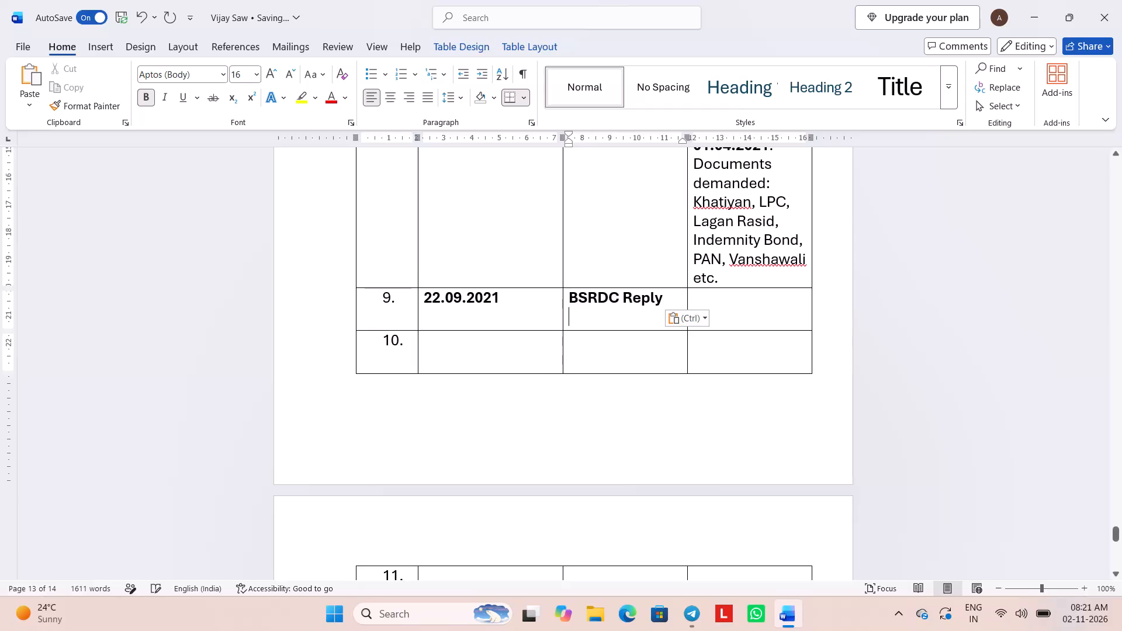
# Remove the trailing empty line below BSRDC Reply in row 9's Event/Document cell.
pyautogui.press('BackSpace')
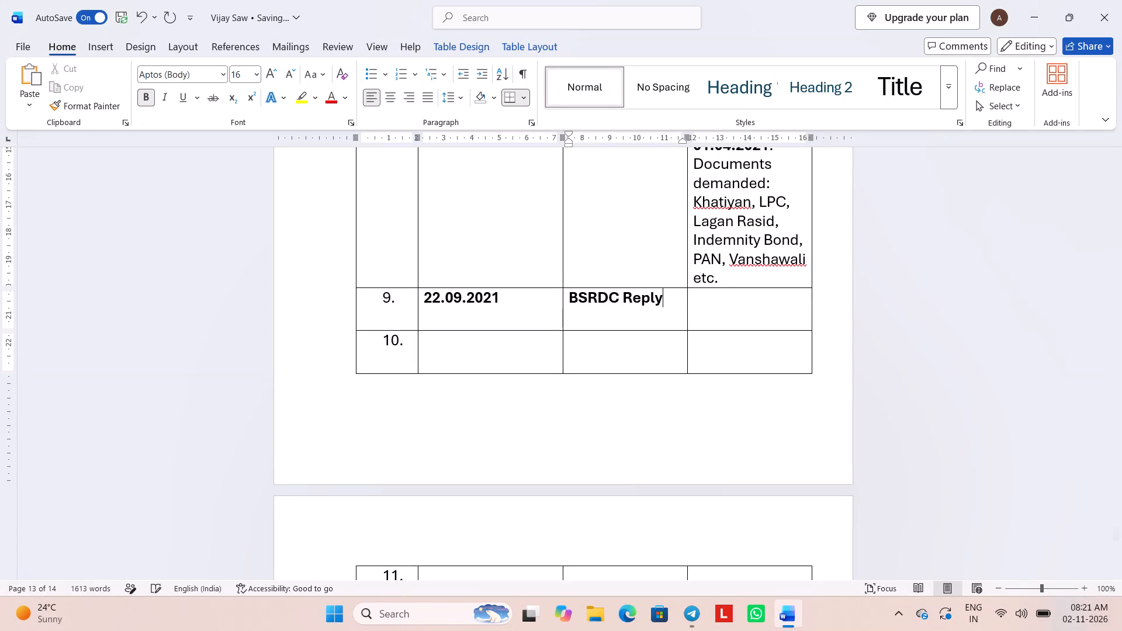
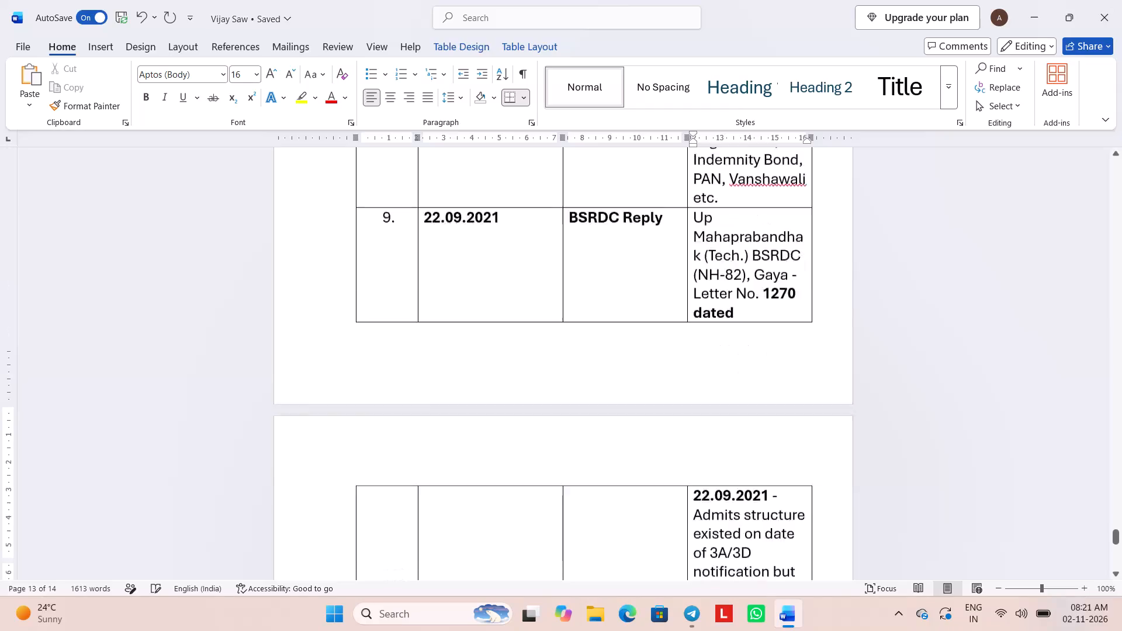
# Remove the trailing empty line below the pasted BSRDC reply text in row 9's Details cell.
pyautogui.press('BackSpace')
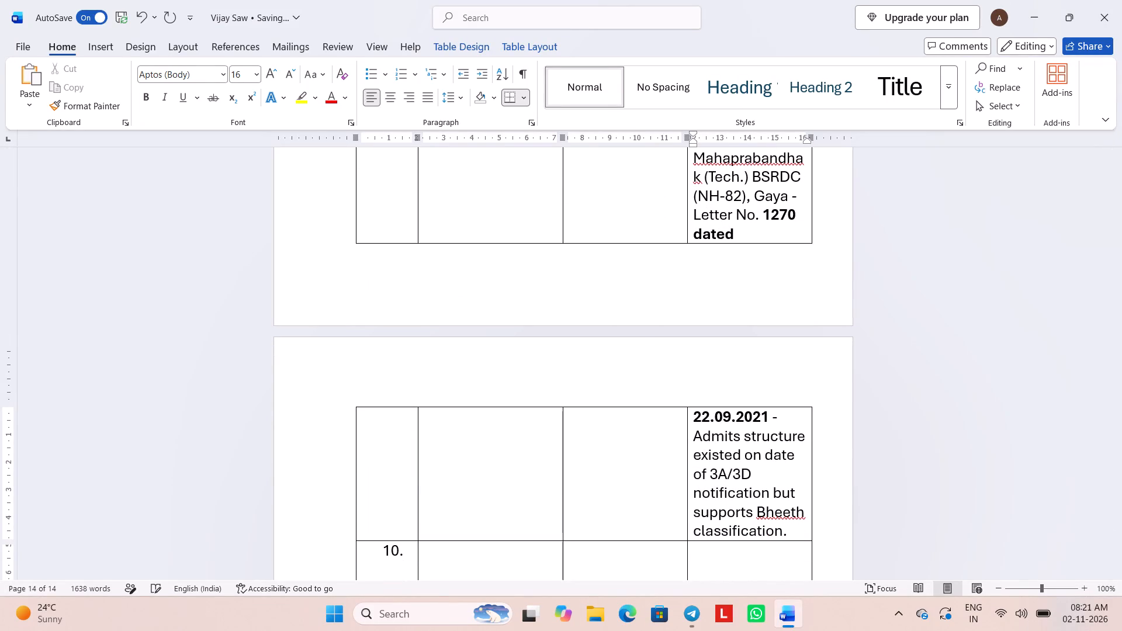
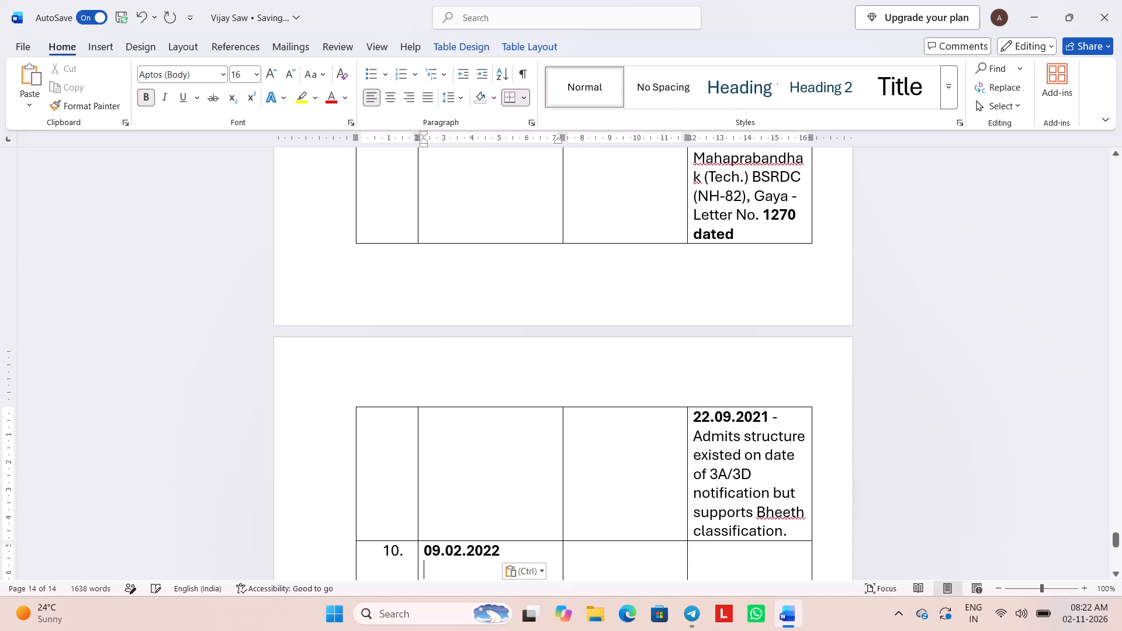
# Remove the trailing empty line below 09.02.2022 in row 10's Date cell.
pyautogui.scroll(-1, 440, 562)
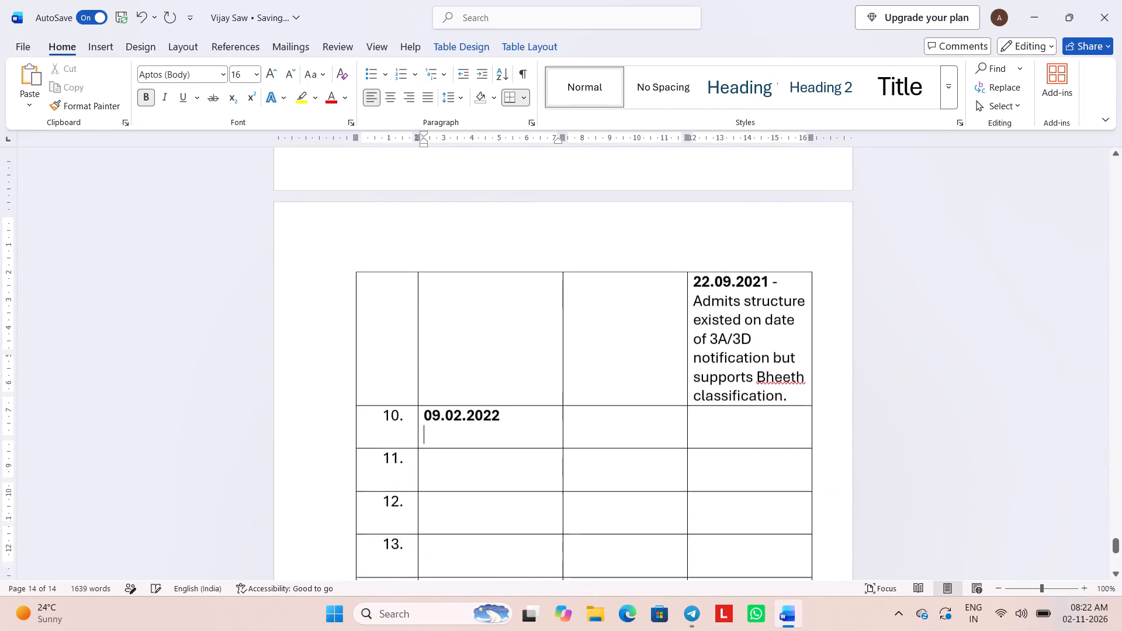
pyautogui.scroll(-1, 440, 562)
pyautogui.press('BackSpace')
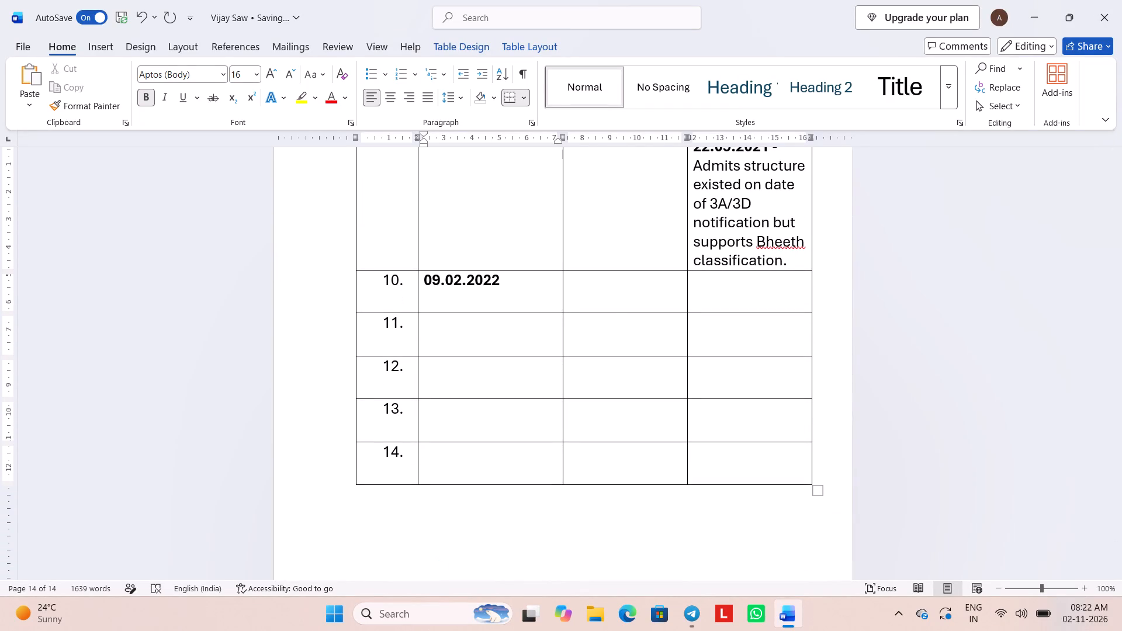
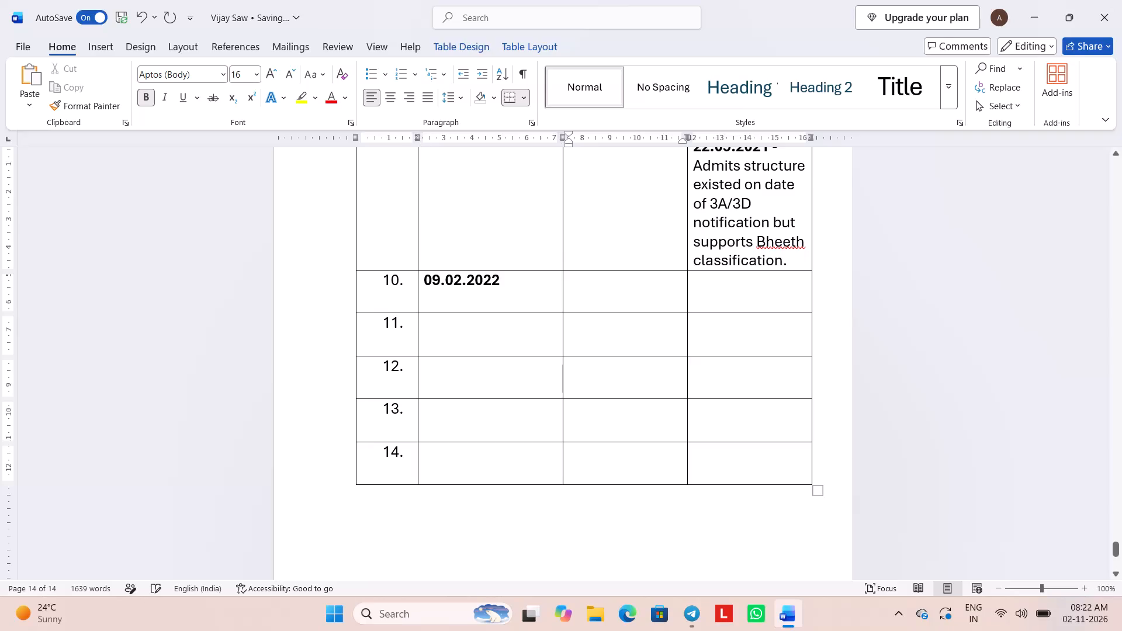
# Paste the copied event title DLAO Reply into row 10's Event/Document cell, without a trailing empty line.
pyautogui.hotkey('ctrl', 'v')
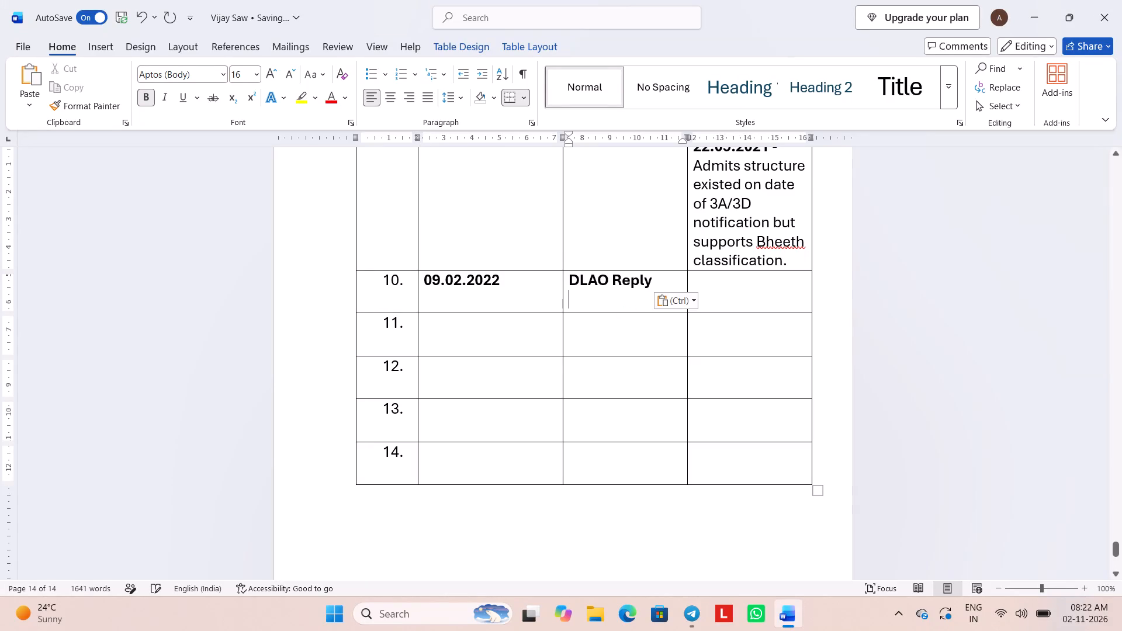
pyautogui.press('BackSpace')
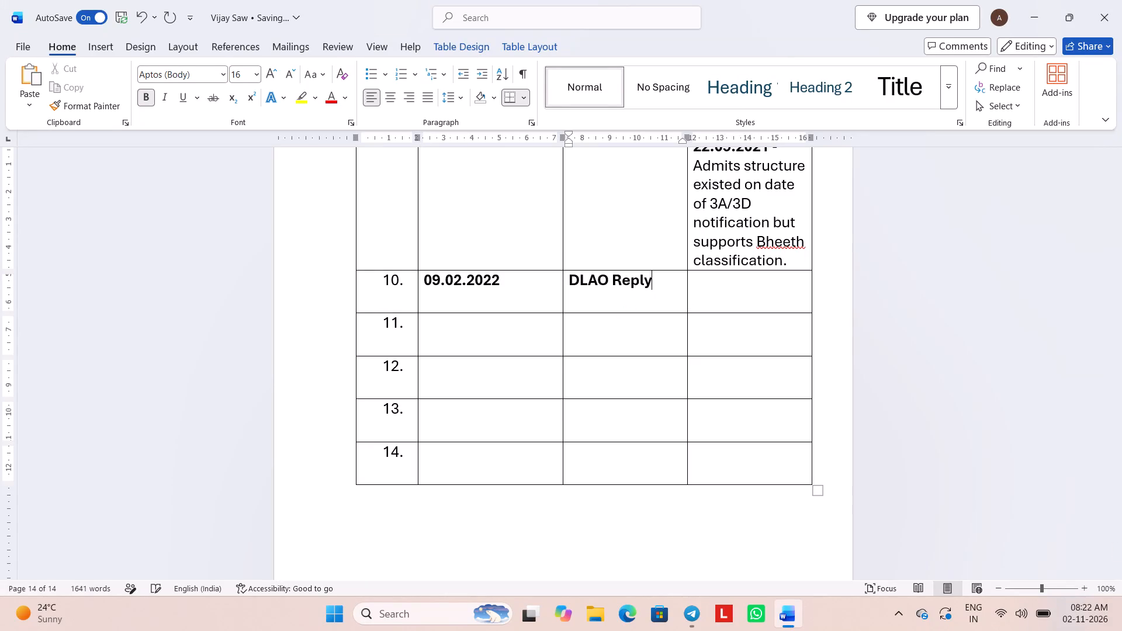
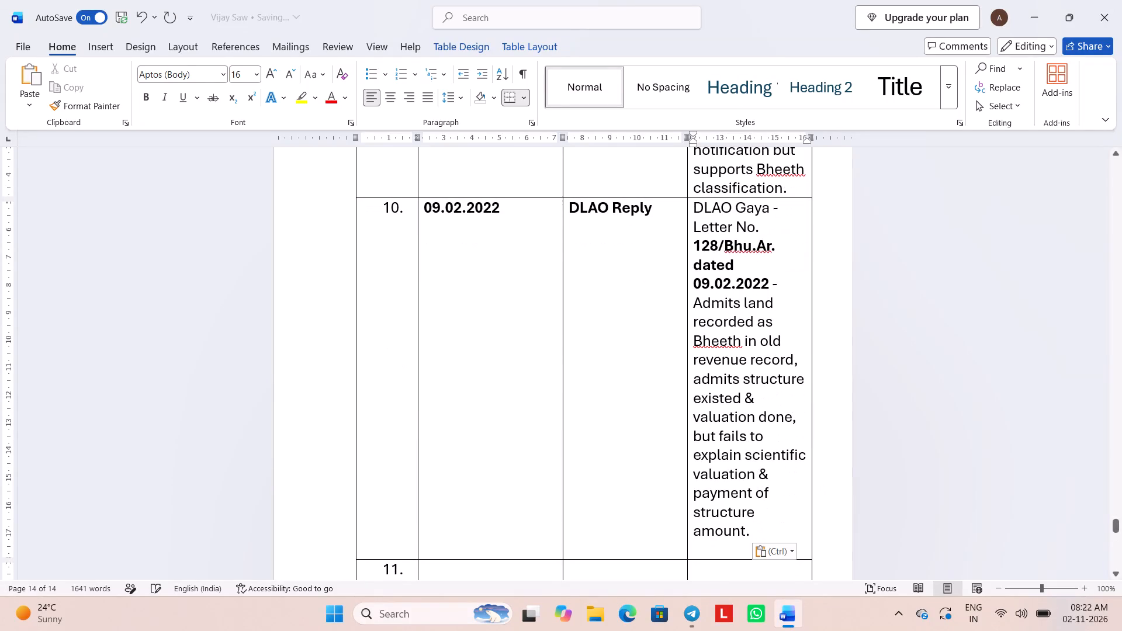
# Remove the trailing empty line after the DLAO Gaya letter description in row 10's Details cell.
pyautogui.press('BackSpace')
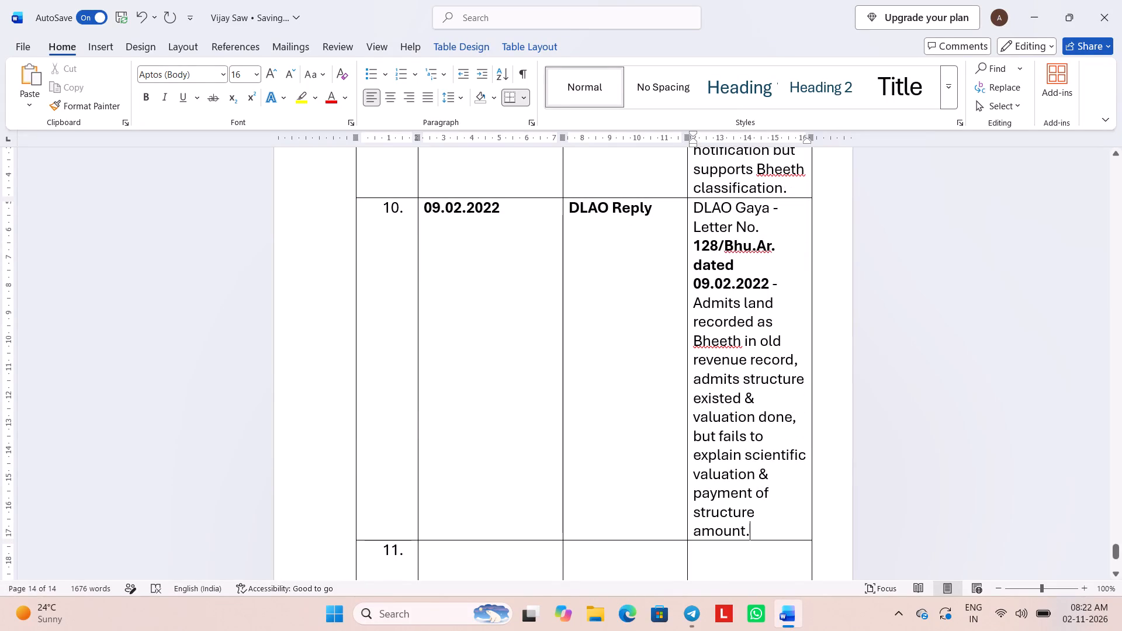
pyautogui.scroll(-3, 671, 262)
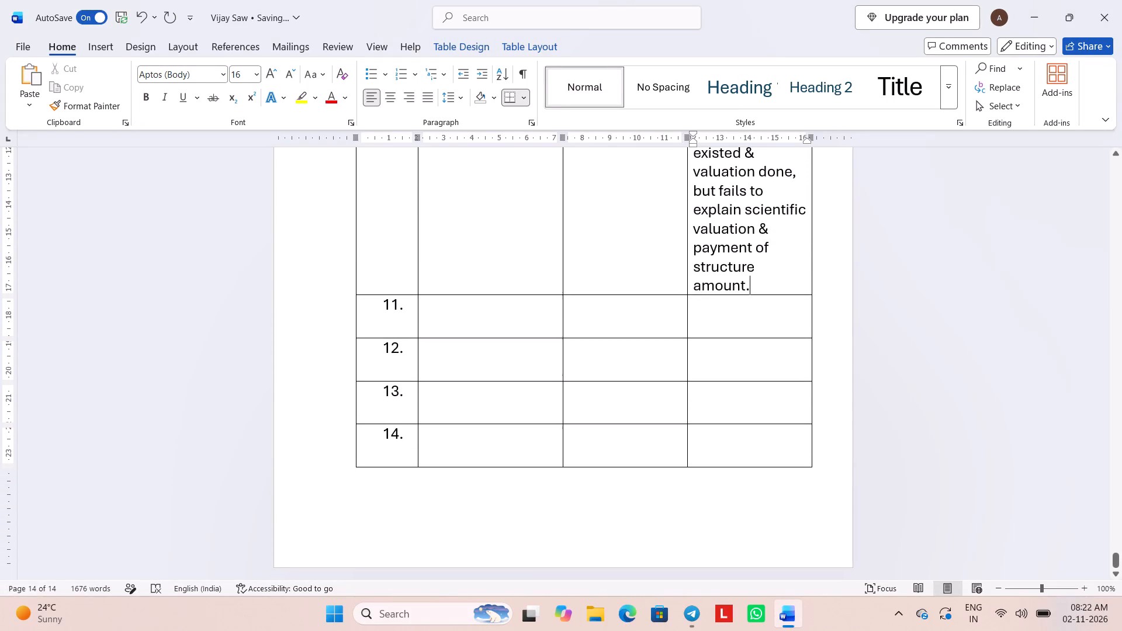
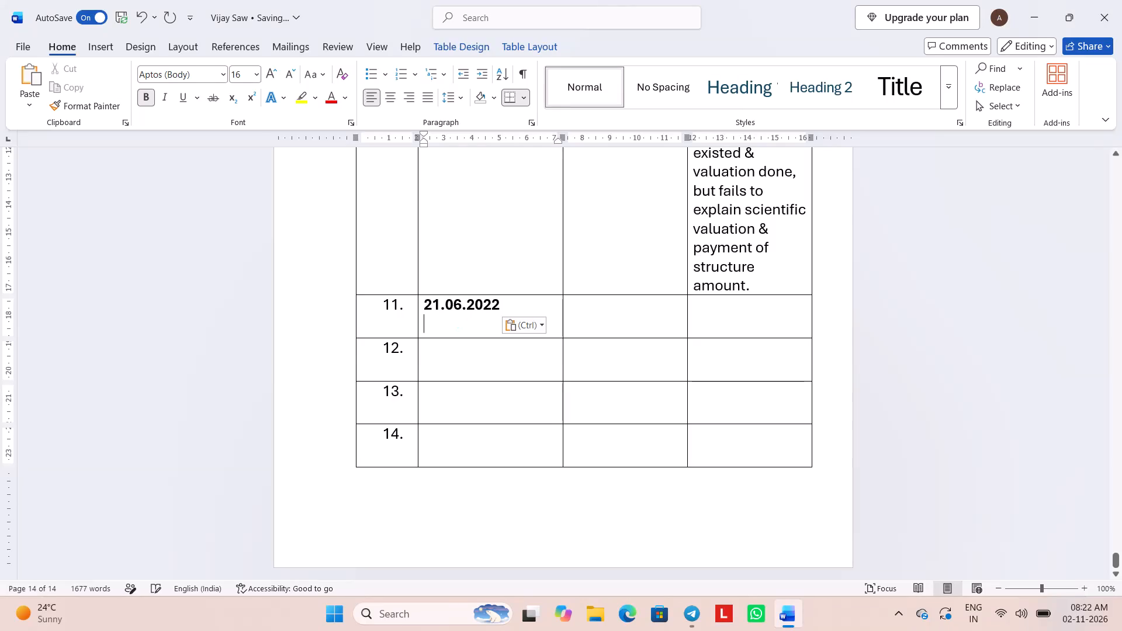
# Remove the trailing empty line after the date 21.06.2022 in row 11's Date cell.
pyautogui.press('BackSpace')
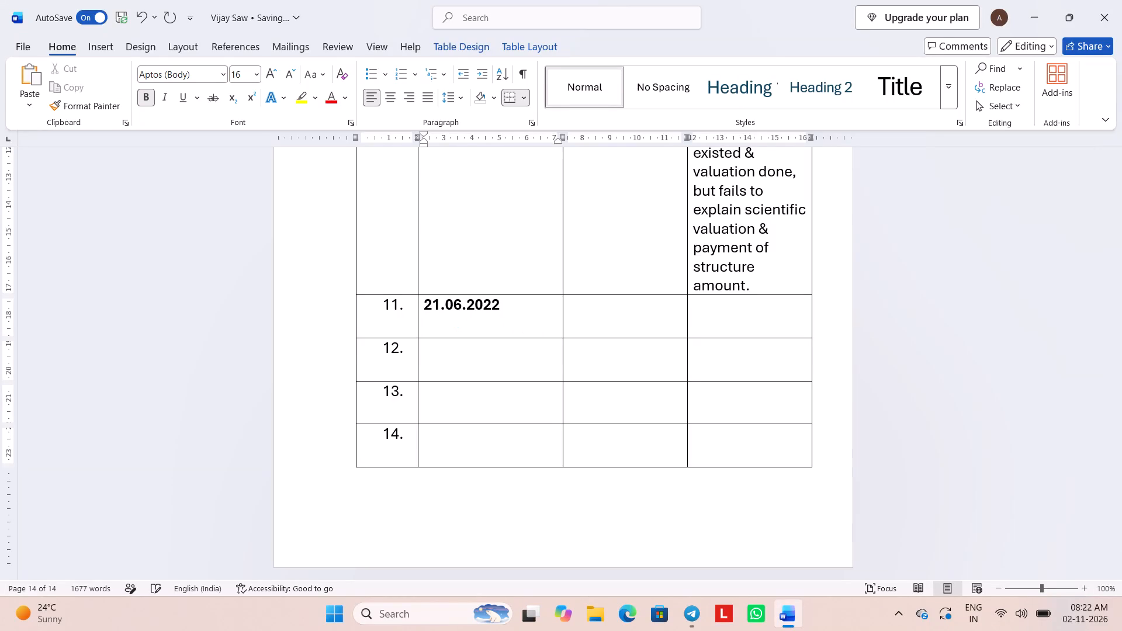
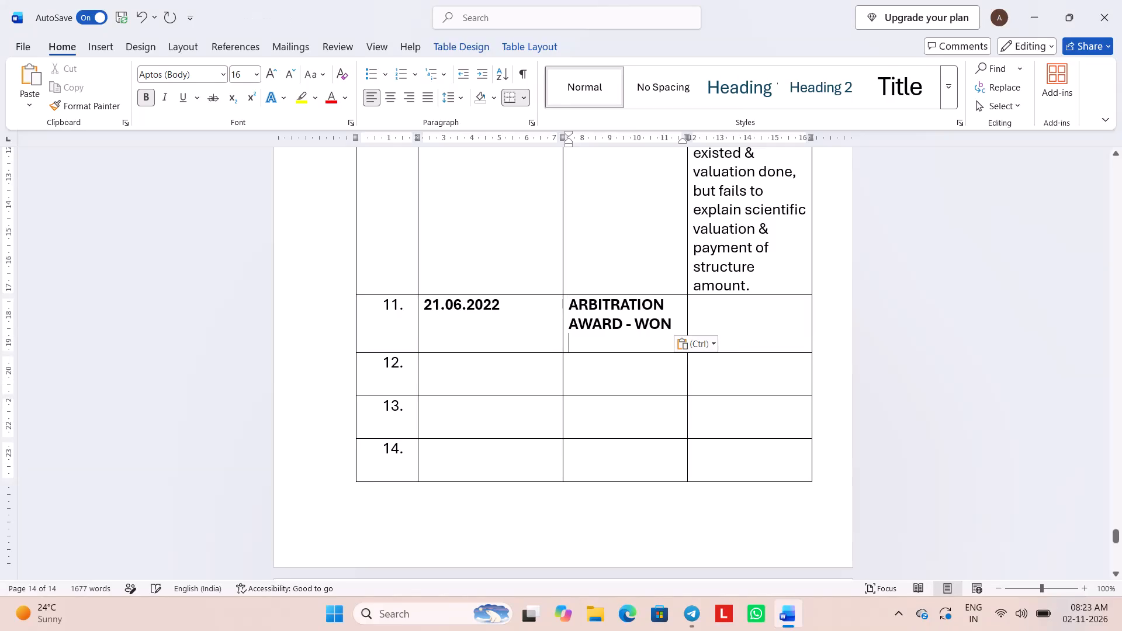
# Remove the trailing empty line after "ARBITRATION AWARD - WON" in row 11's Event/Document cell.
pyautogui.press('BackSpace')
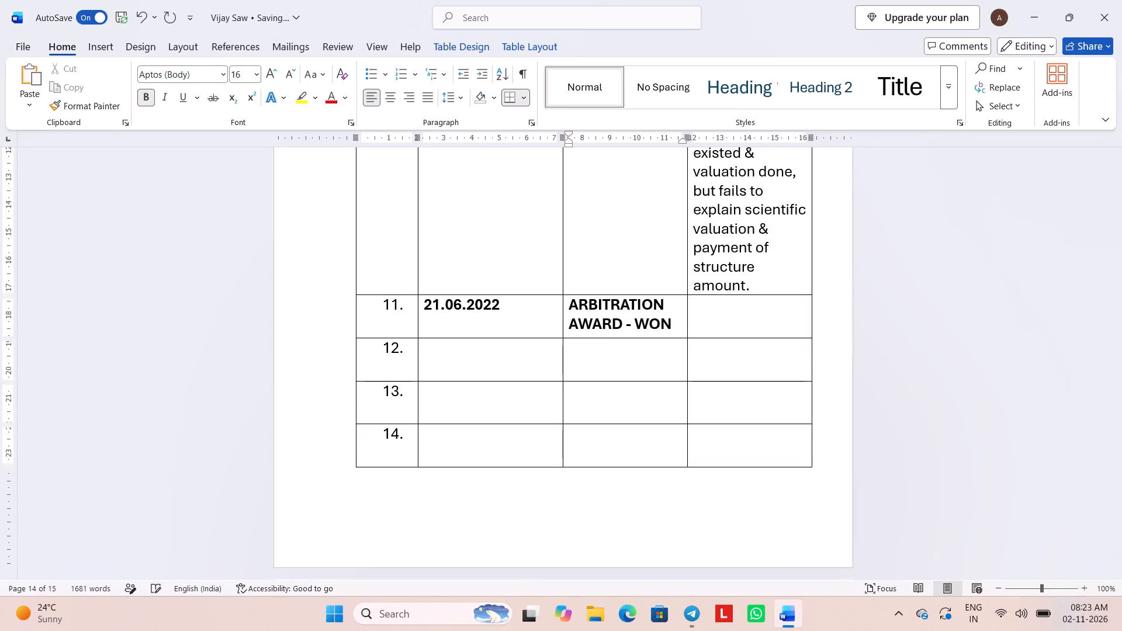
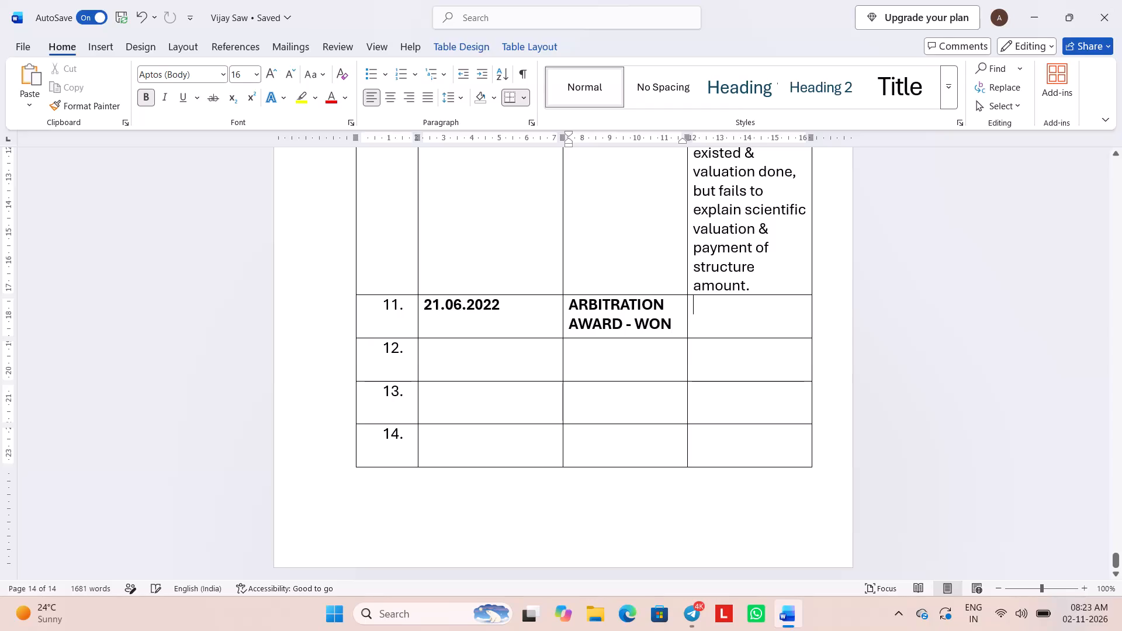
# Paste the copied arbitration award text ending "valuation of structure." into row 11's Details cell, without a trailing empty line.
pyautogui.hotkey('ctrl', 'v')
pyautogui.scroll(-1, 736, 313)
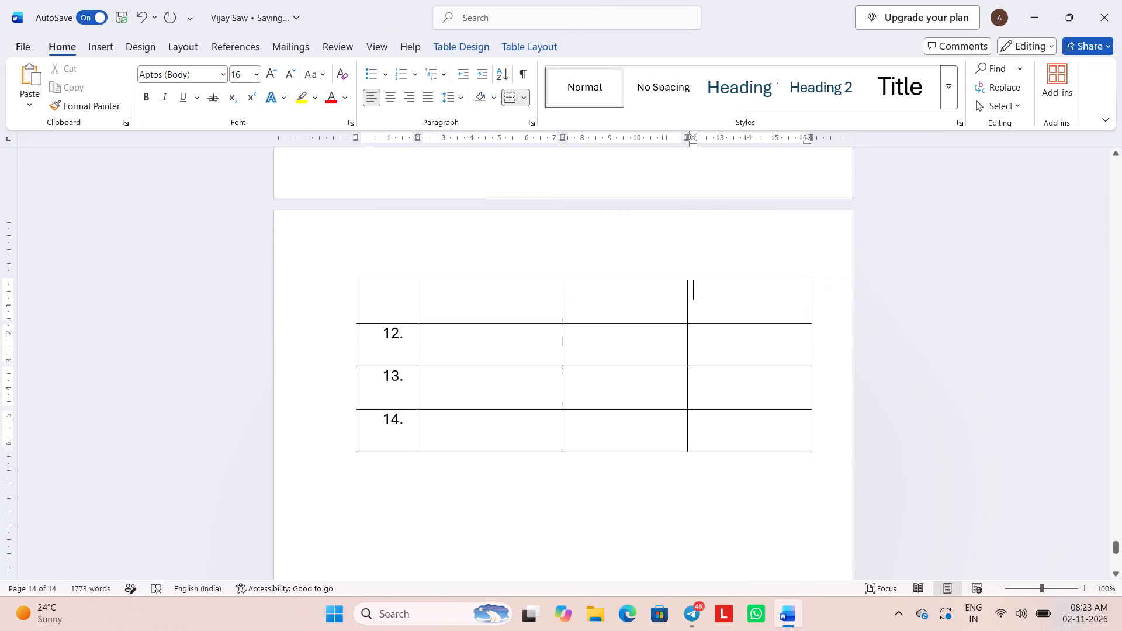
pyautogui.scroll(-1, 736, 313)
pyautogui.press('BackSpace')
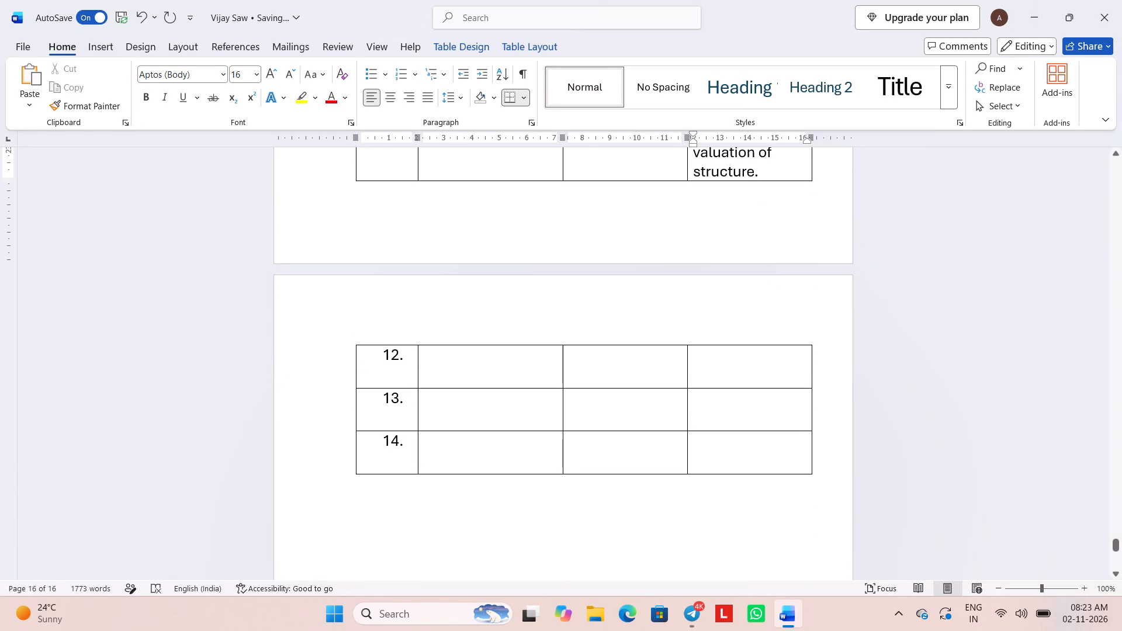
# Place the text cursor in row 12's empty Date cell for the next chronology entry.
pyautogui.click(484, 370)
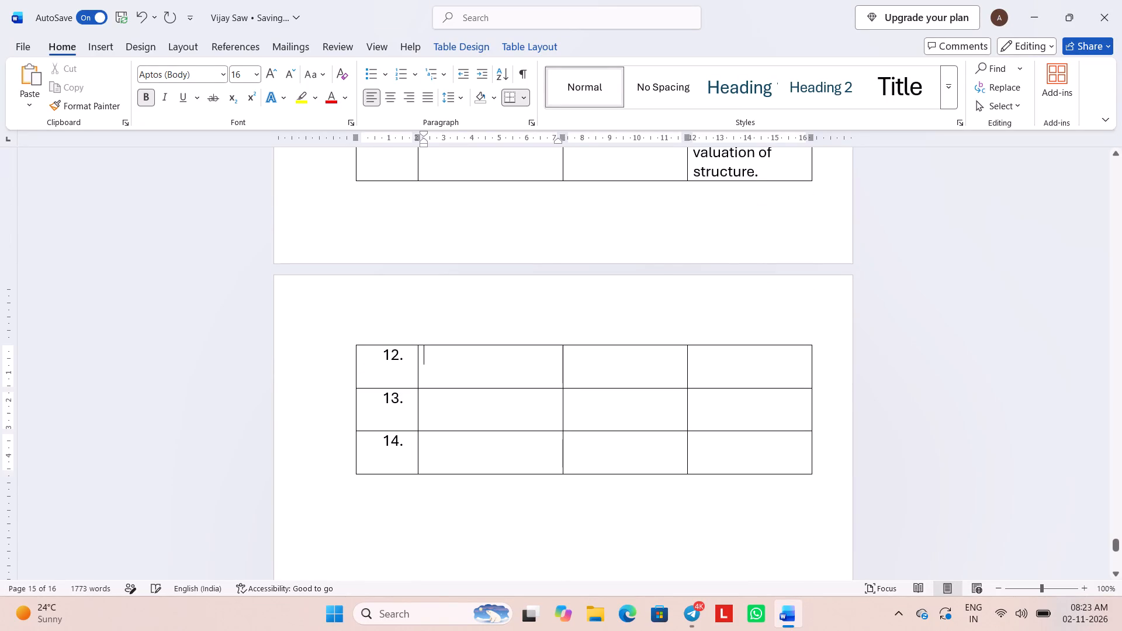
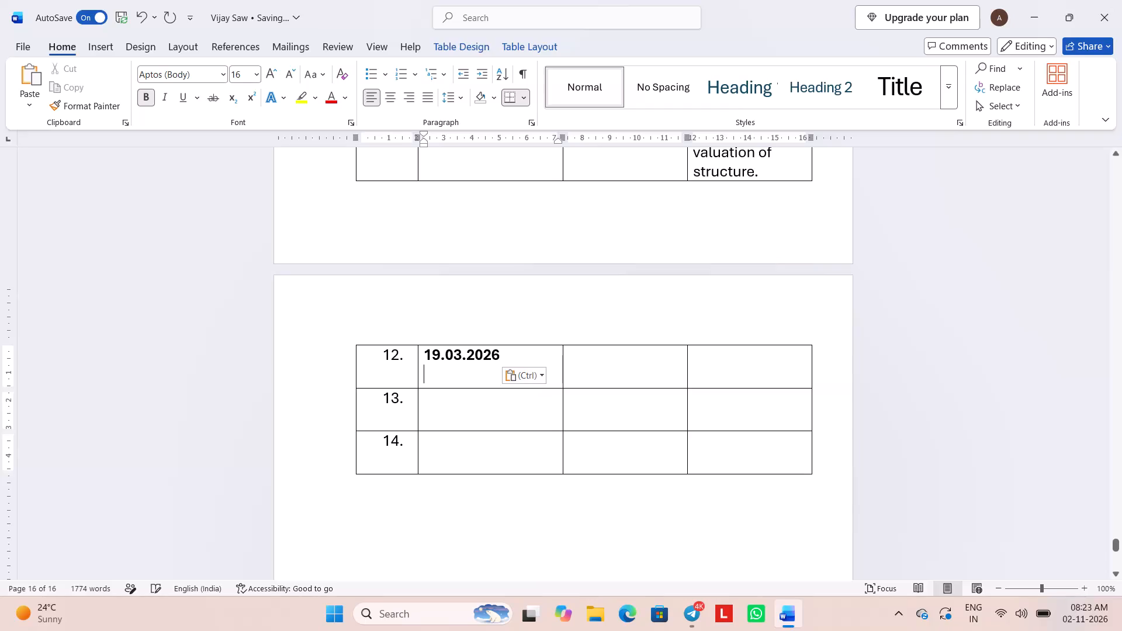
# Remove the empty line below the date 19.03.2026 in row 12's Date cell.
pyautogui.press('BackSpace')
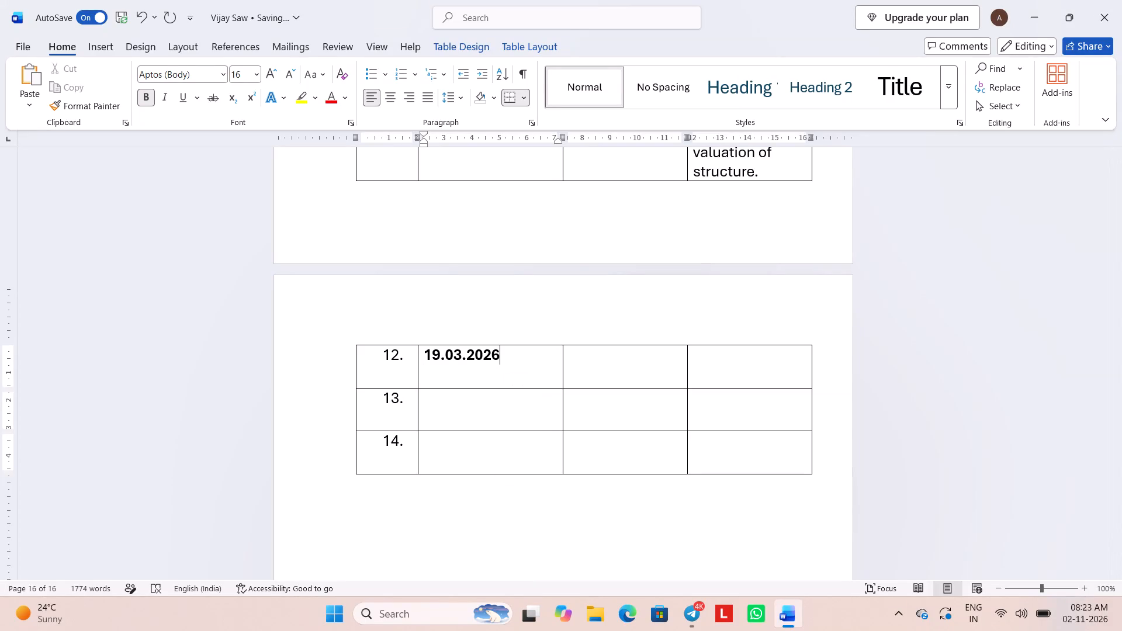
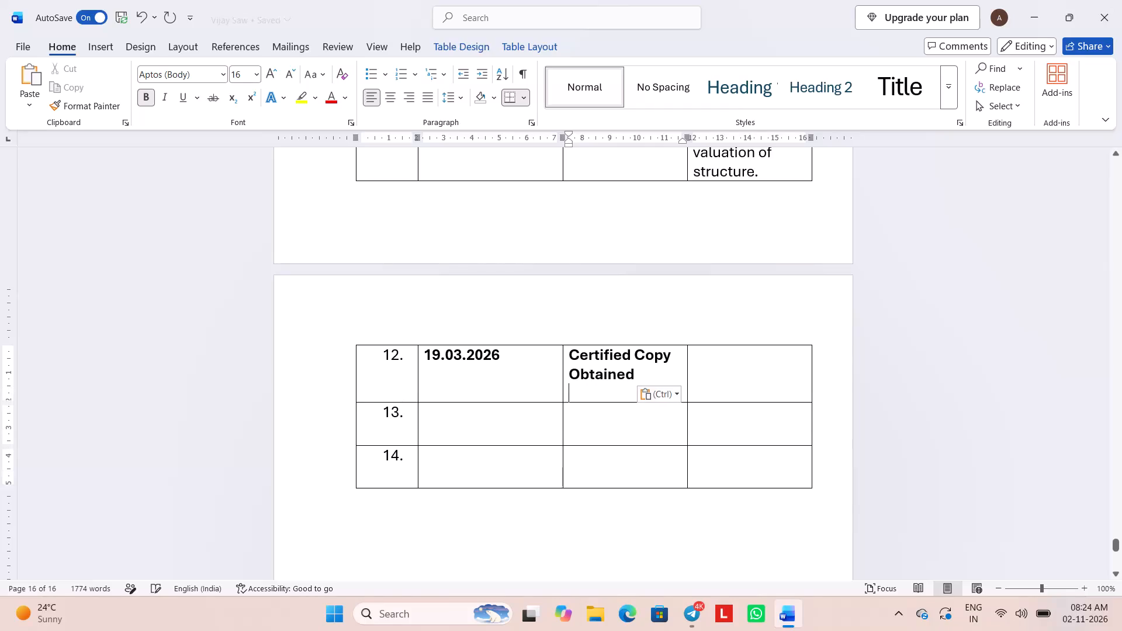
# Remove the empty line below "Certified Copy Obtained" in row 12's Event/Document cell.
pyautogui.press('BackSpace')
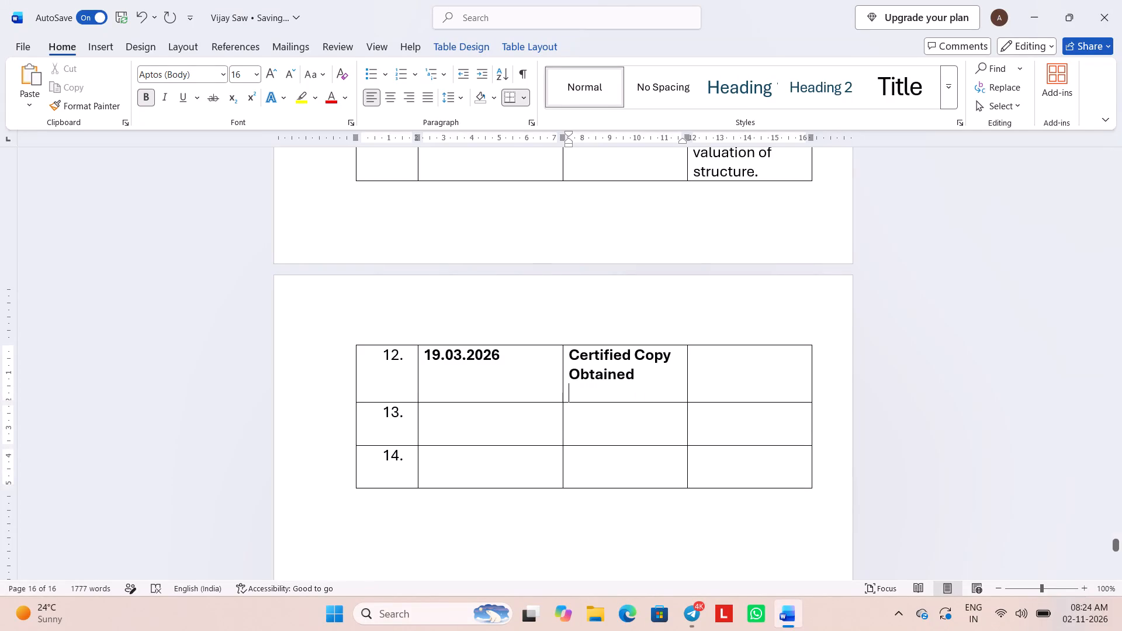
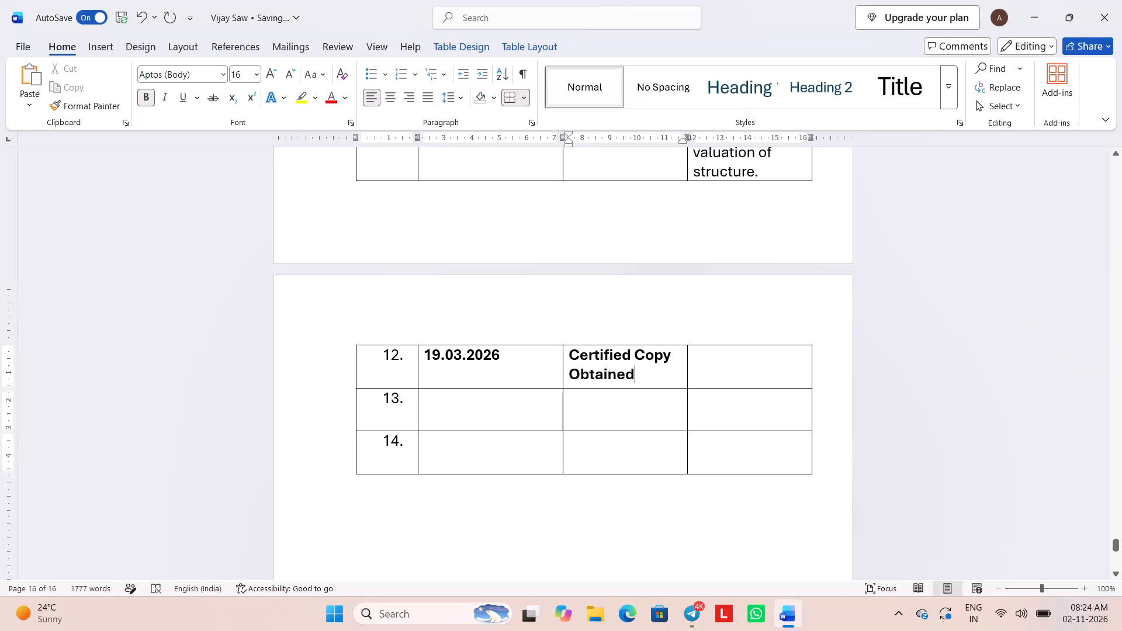
# Paste the copied text about the petitioner obtaining the certified copy of Award 148/2020 into row 12's Details cell, without a trailing empty line.
pyautogui.click(719, 375)
pyautogui.hotkey('ctrl', 'v')
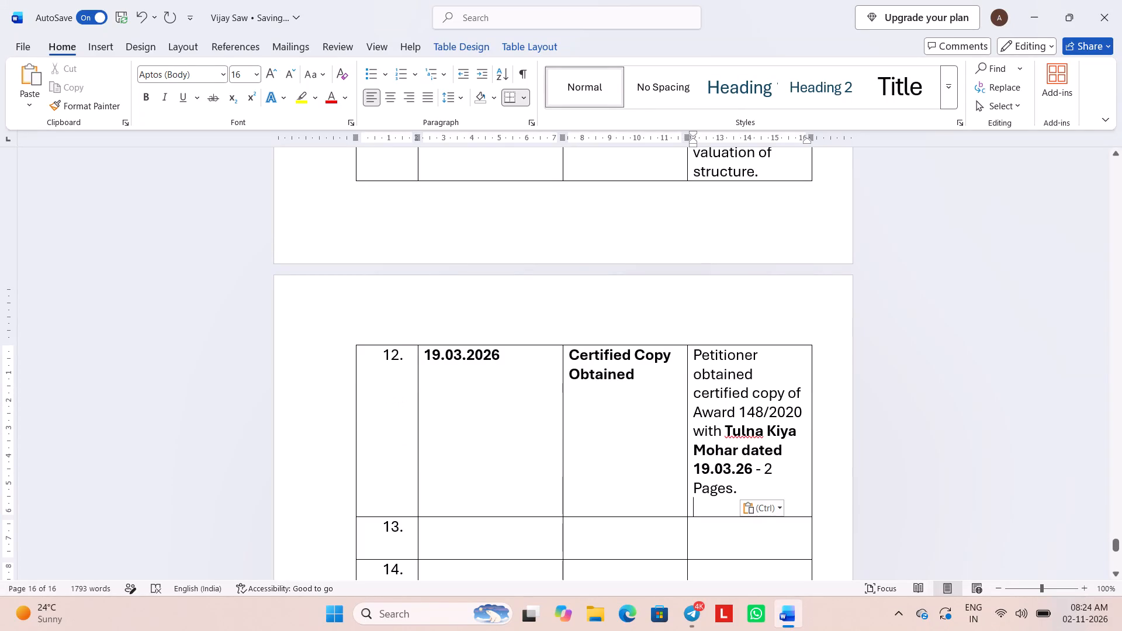
pyautogui.press('BackSpace')
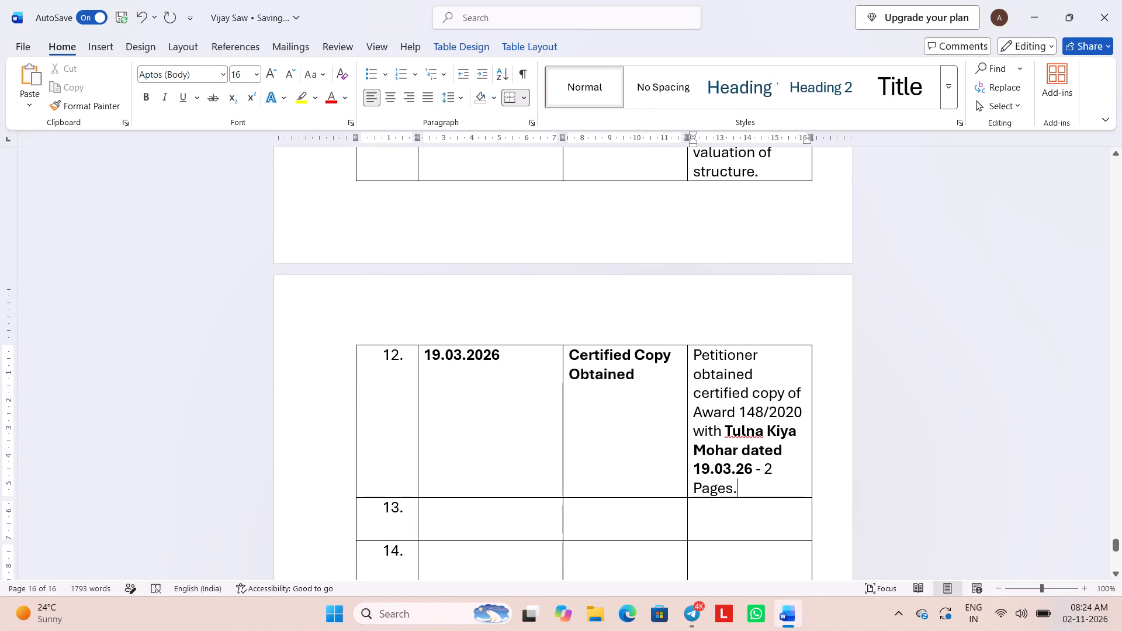
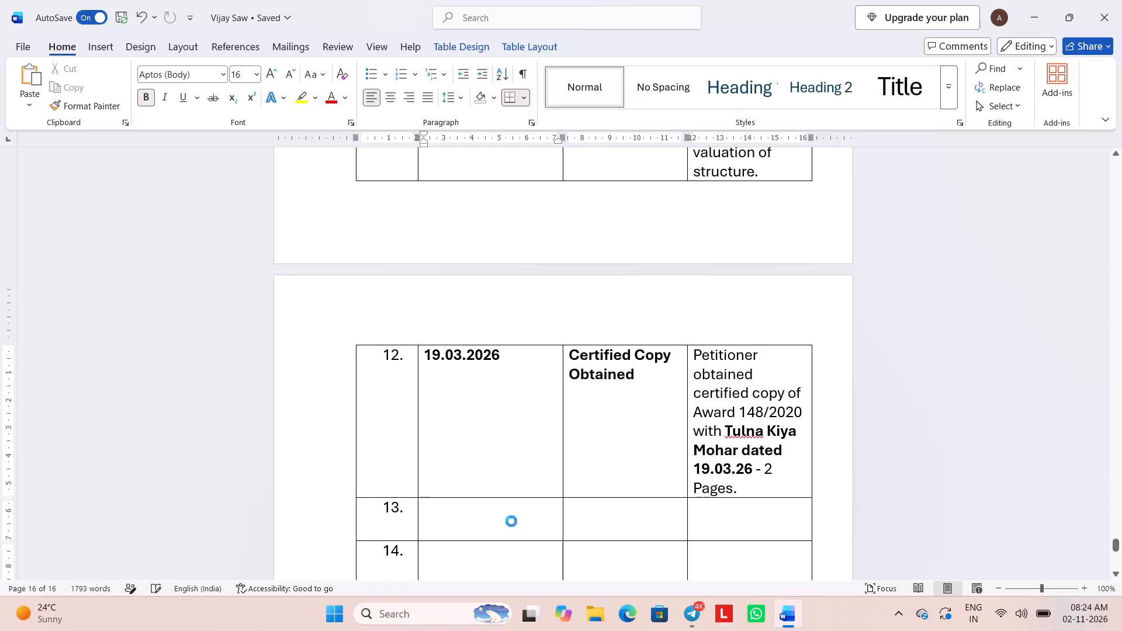
# Remove the trailing empty line after the pasted date range "June 2022 - Oct 2026" in row 13's Date cell.
pyautogui.press('BackSpace')
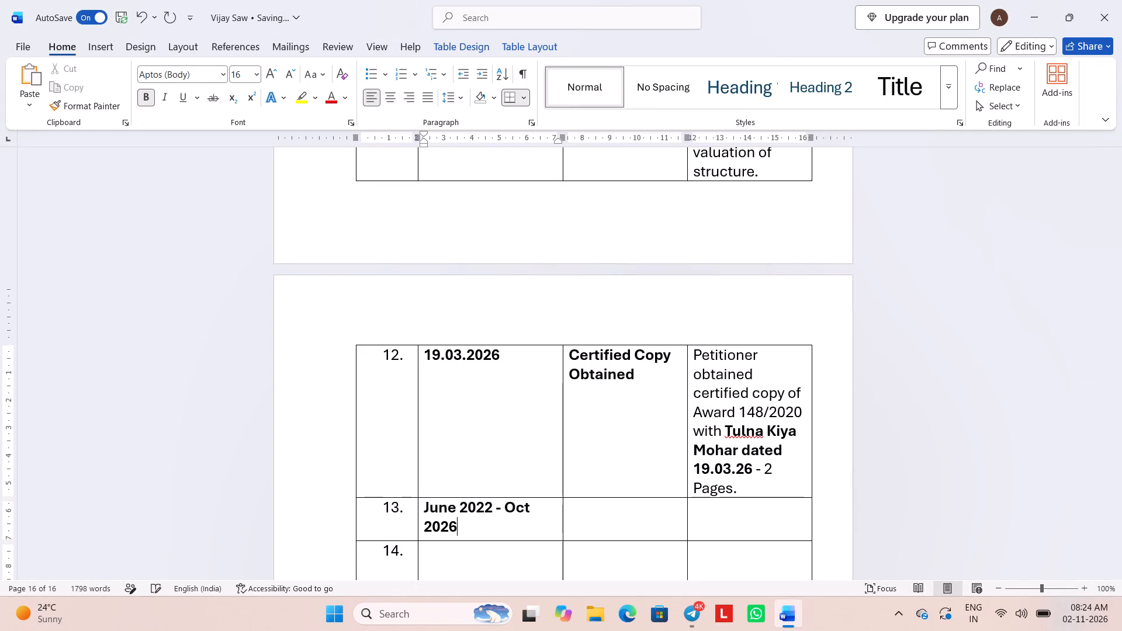
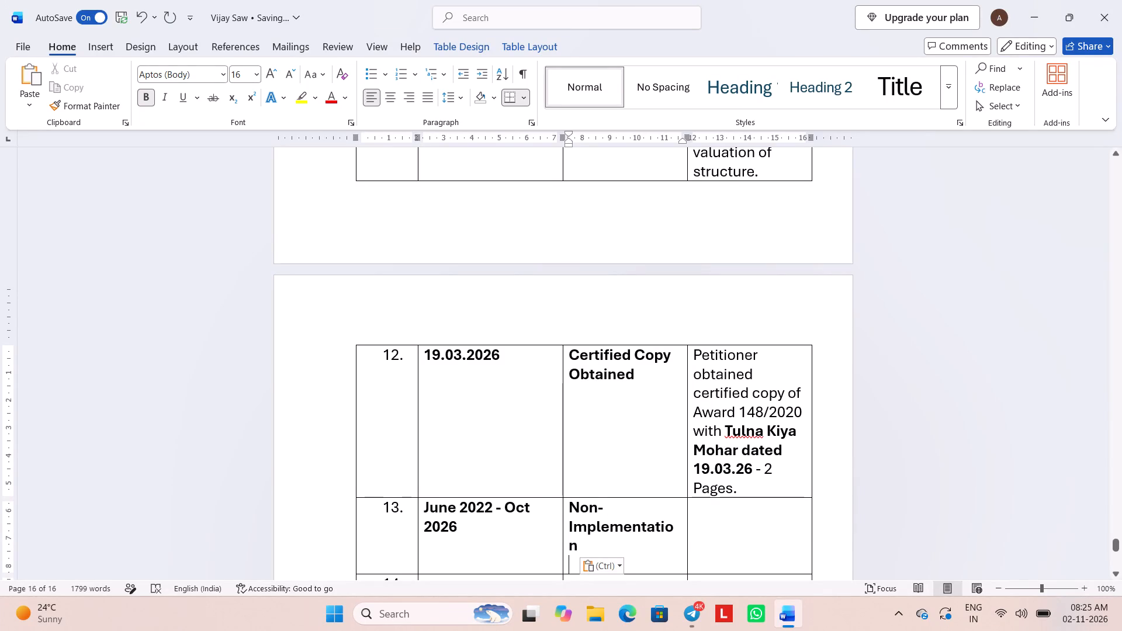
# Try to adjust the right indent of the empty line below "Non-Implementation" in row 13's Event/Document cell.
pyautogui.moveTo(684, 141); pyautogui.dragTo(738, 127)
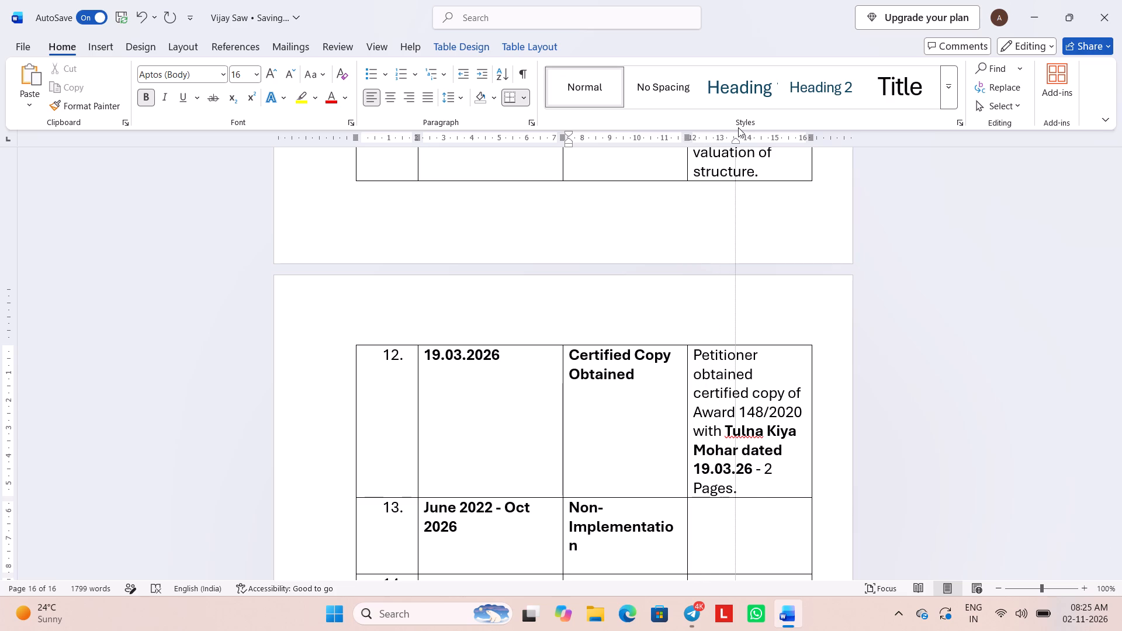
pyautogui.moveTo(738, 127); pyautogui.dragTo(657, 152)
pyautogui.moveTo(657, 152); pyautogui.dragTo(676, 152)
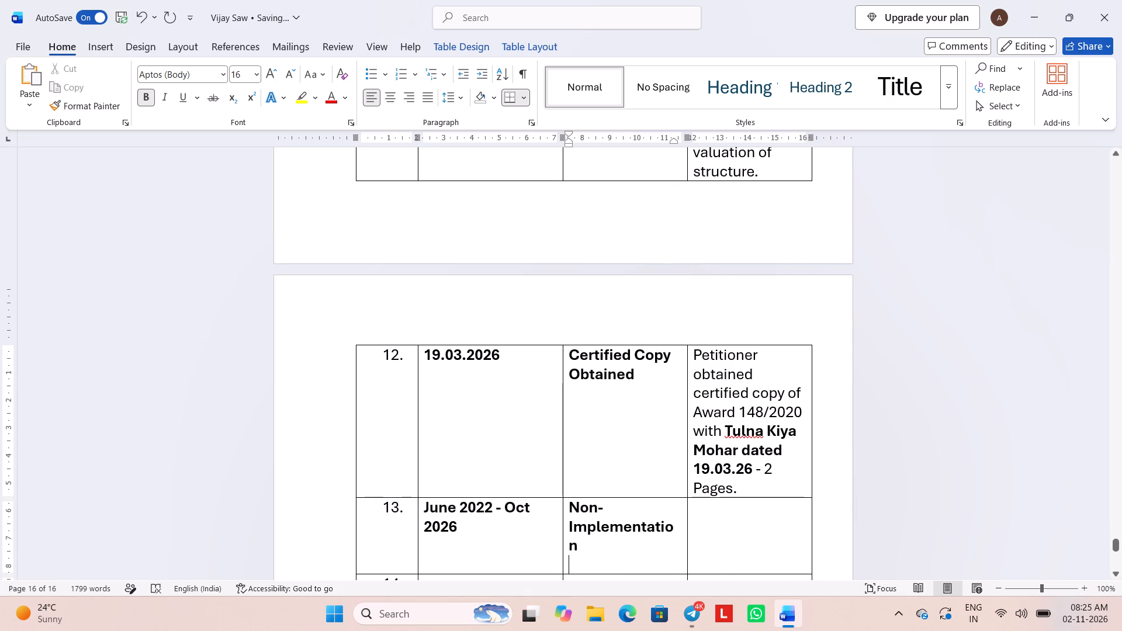
# Remove the trailing empty line after "Non-Implementation" in row 13's Event/Document cell.
pyautogui.press('BackSpace')
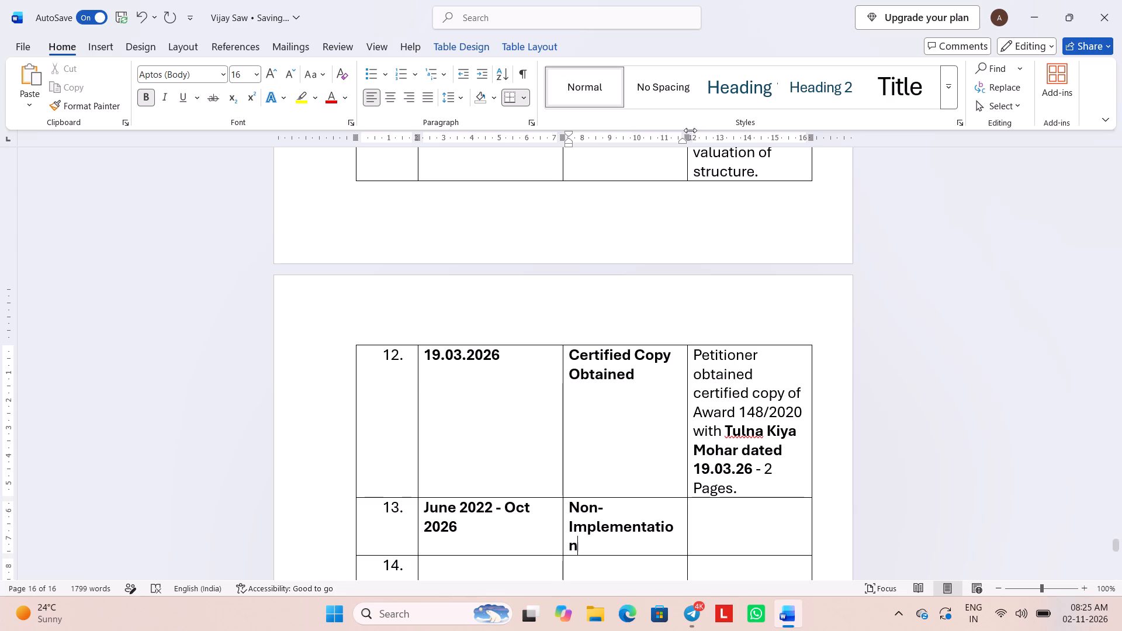
# Extend the right indent of row 13's "Non-Implementation" paragraph past the cell border so "Implementation" fits on one line.
pyautogui.moveTo(682, 140); pyautogui.dragTo(697, 138)
pyautogui.moveTo(697, 138); pyautogui.dragTo(715, 134)
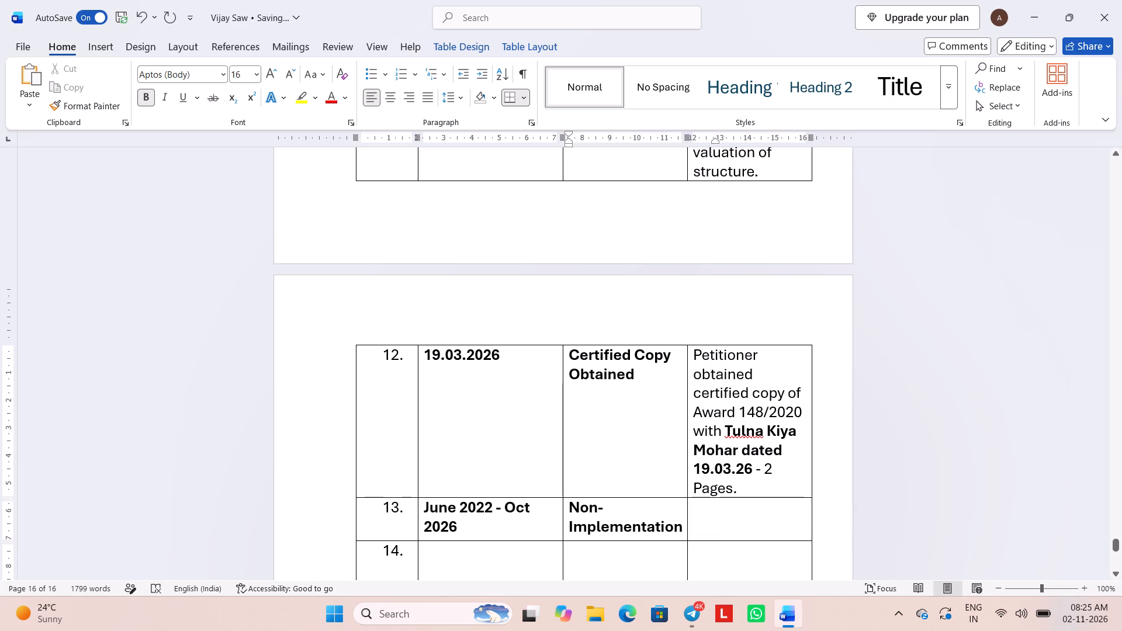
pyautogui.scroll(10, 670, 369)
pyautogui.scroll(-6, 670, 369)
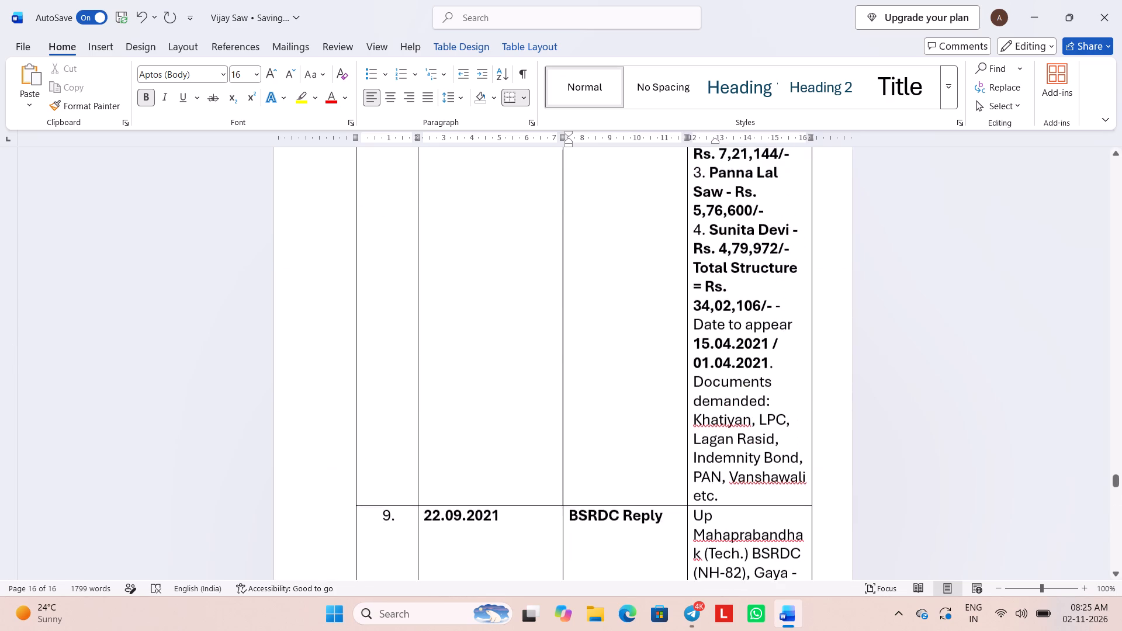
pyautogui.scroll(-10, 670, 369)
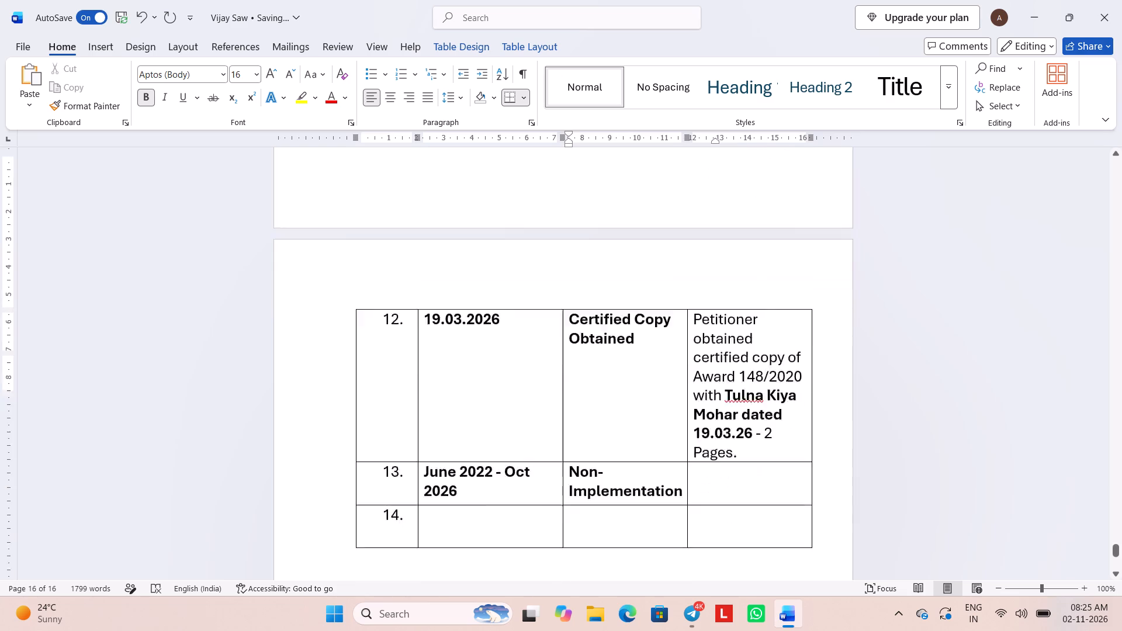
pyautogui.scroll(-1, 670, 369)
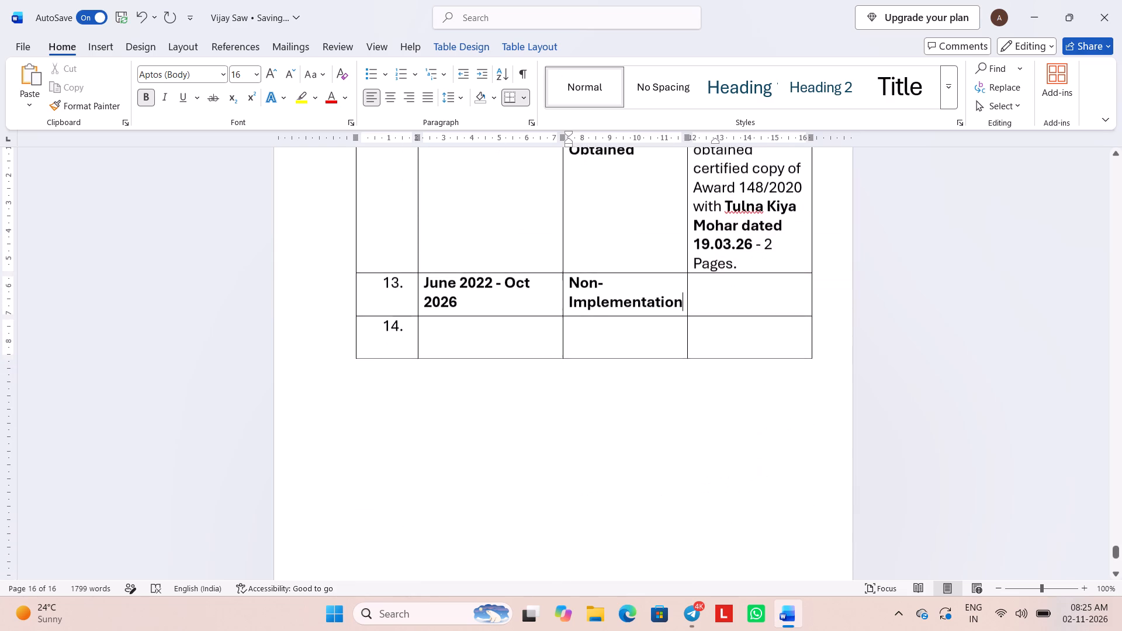
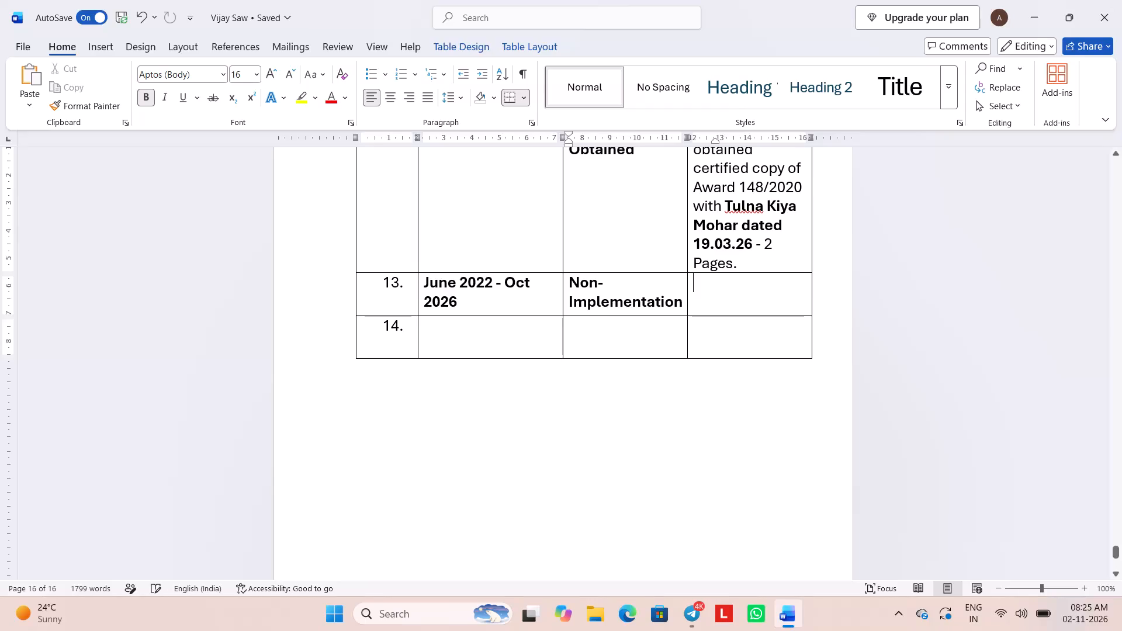
# Paste the copied text about BSRDC not re-classifying, re-determining or paying enhanced compensation into row 13's Details cell.
pyautogui.hotkey('ctrl', 'v')
# Place the cursor in row 14's empty Date cell, ready for the entry.
pyautogui.scroll(-1, 640, 461)
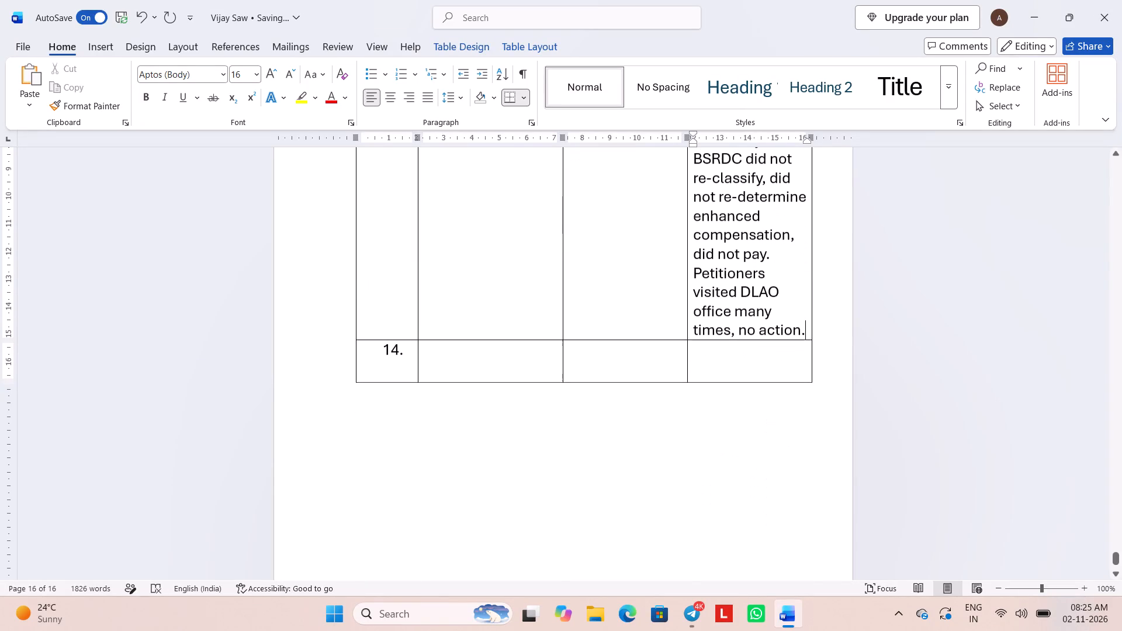
pyautogui.click(490, 371)
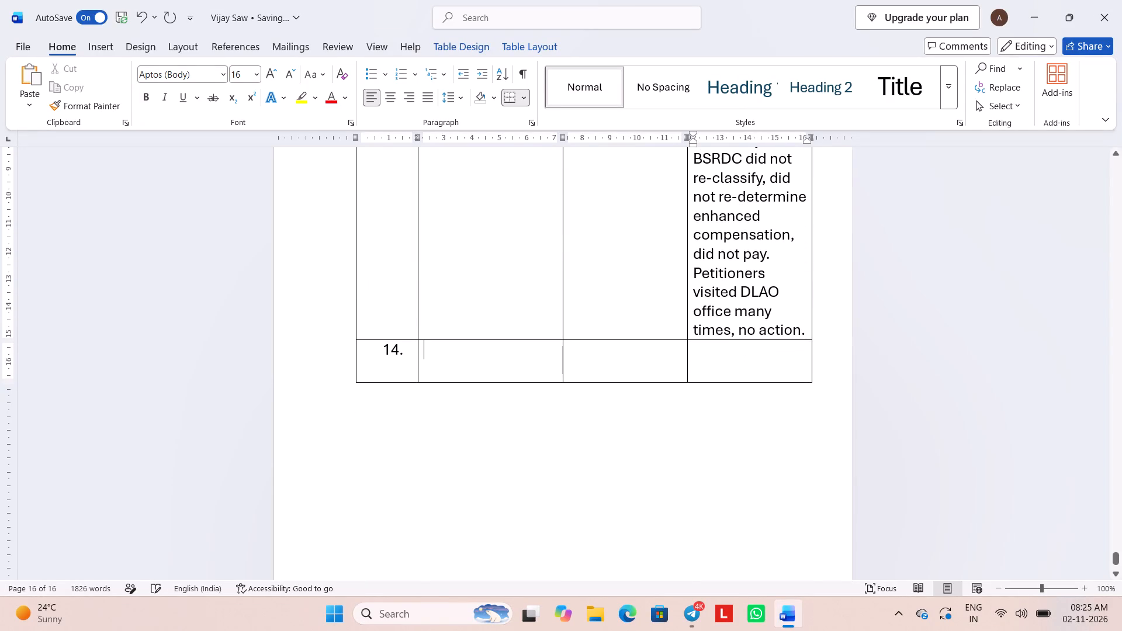
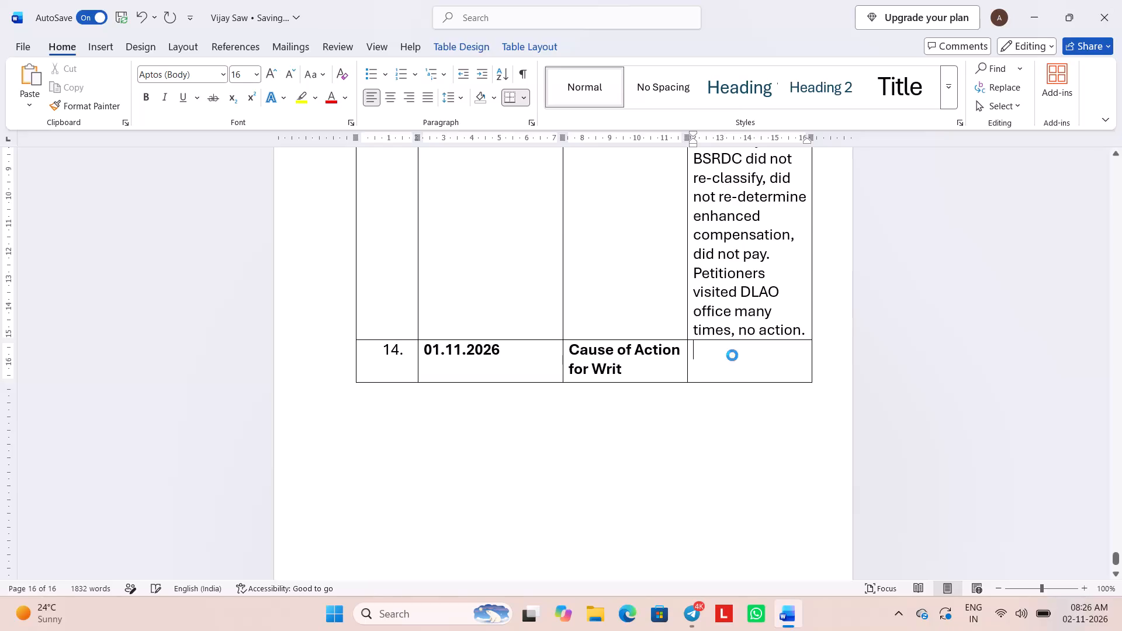
# Review the petition from the index through the affidavit and synopsis to the end of the List of Dates and Events table.
pyautogui.scroll(12, 732, 355)
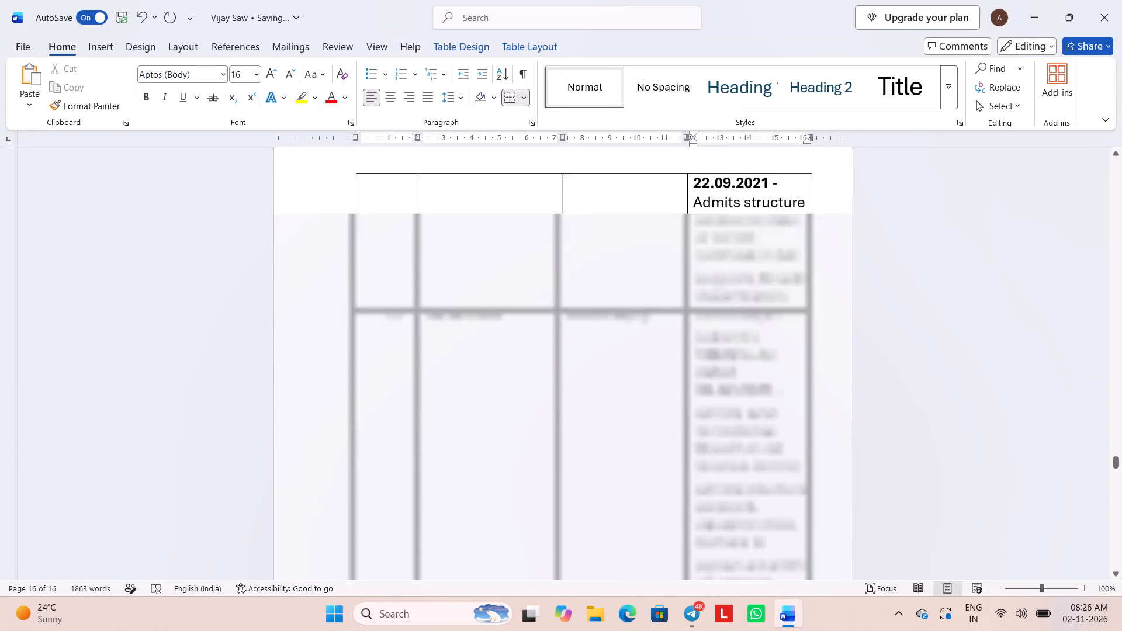
pyautogui.scroll(17, 732, 355)
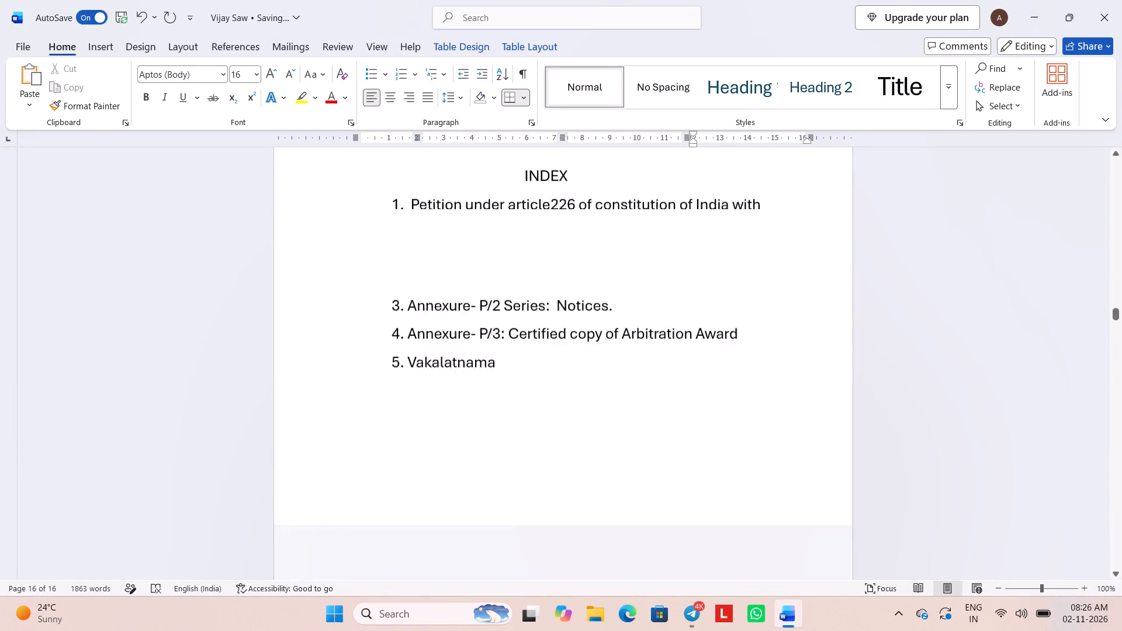
pyautogui.scroll(-8, 732, 355)
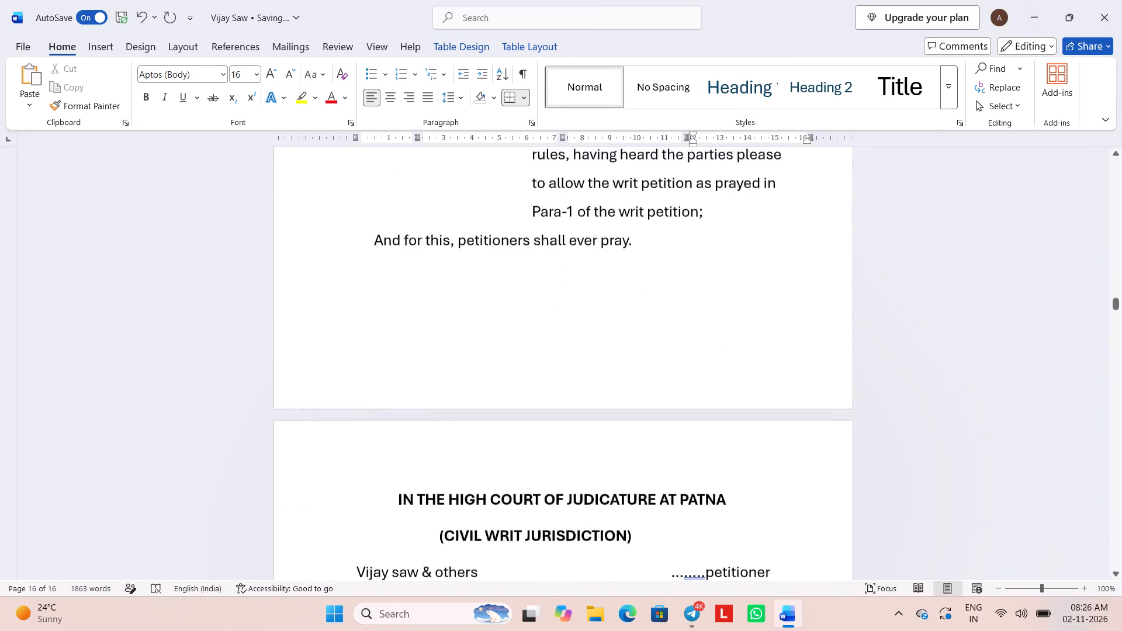
pyautogui.scroll(-5, 732, 355)
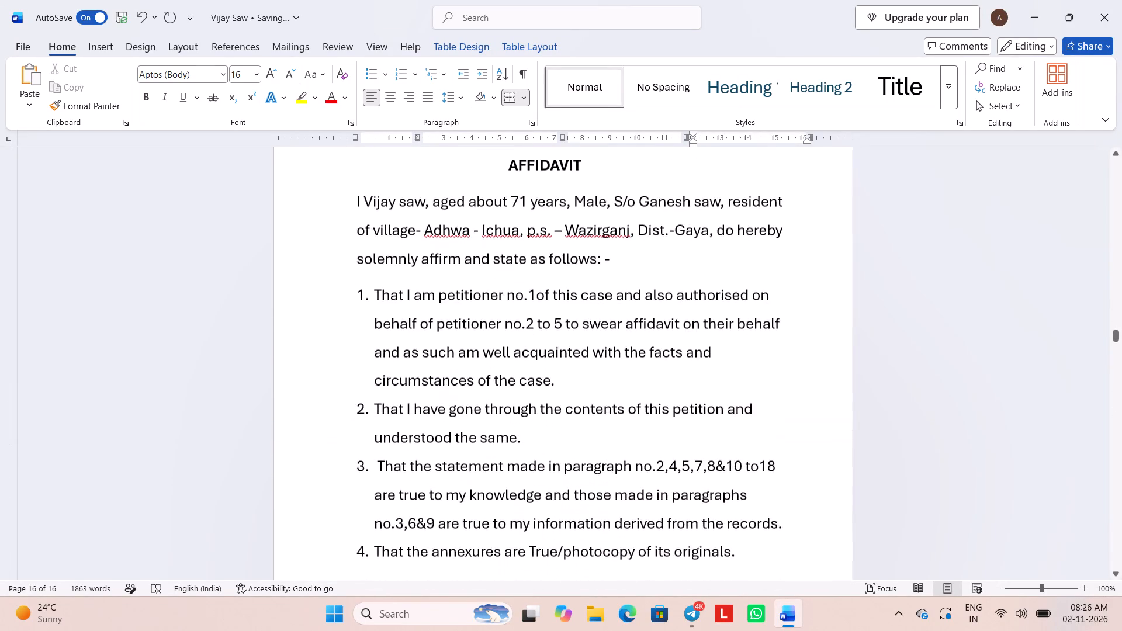
pyautogui.scroll(-5, 732, 355)
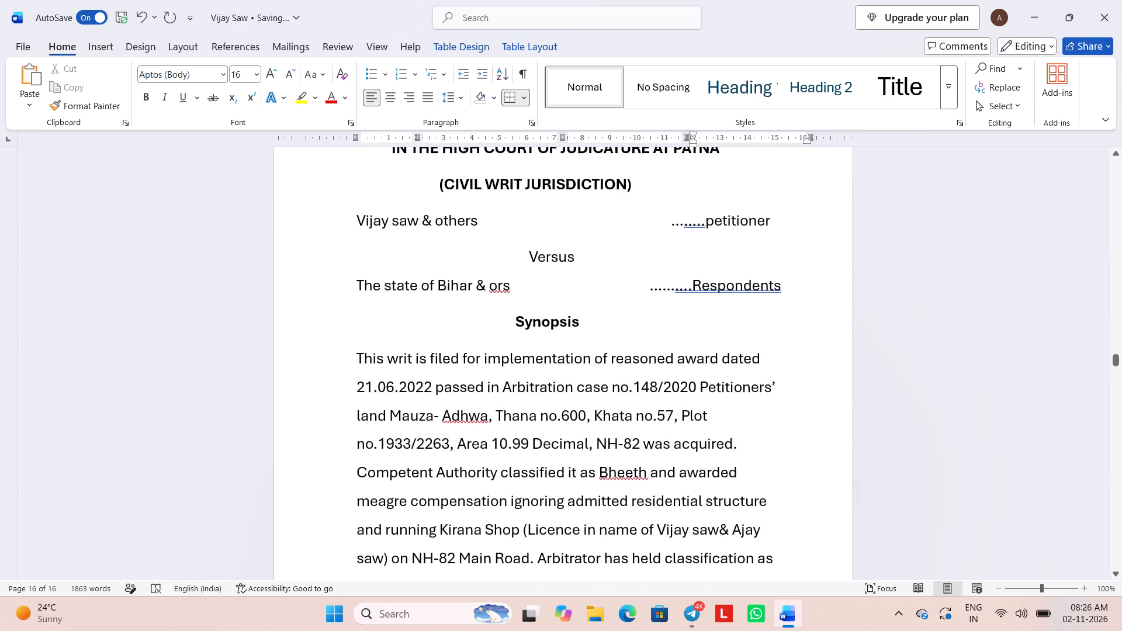
pyautogui.scroll(-3, 732, 355)
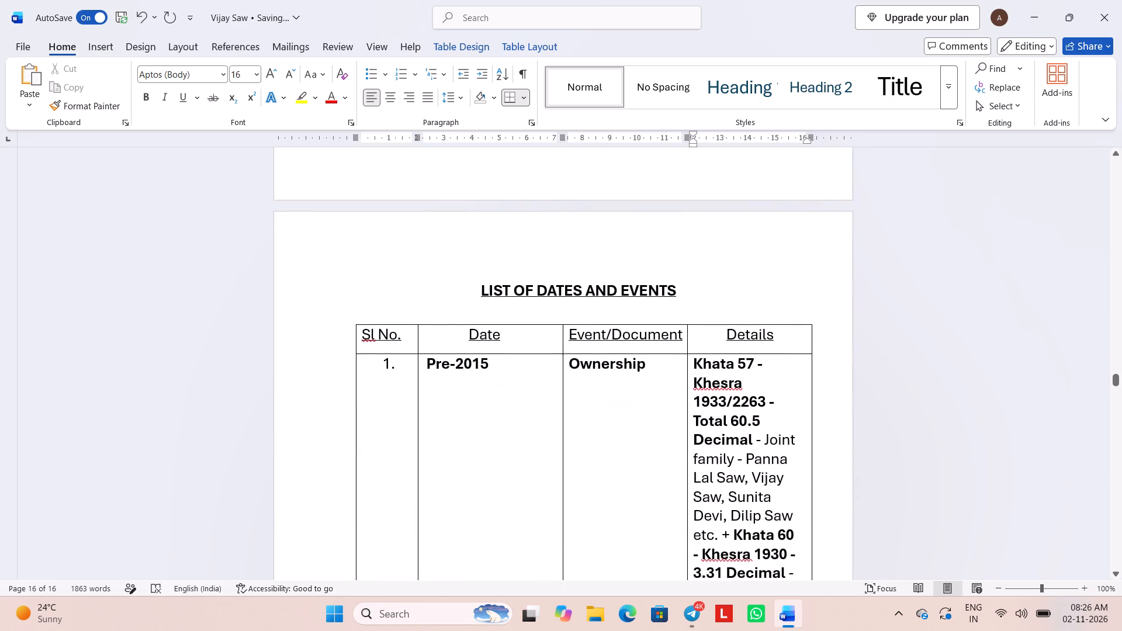
pyautogui.scroll(-2, 732, 355)
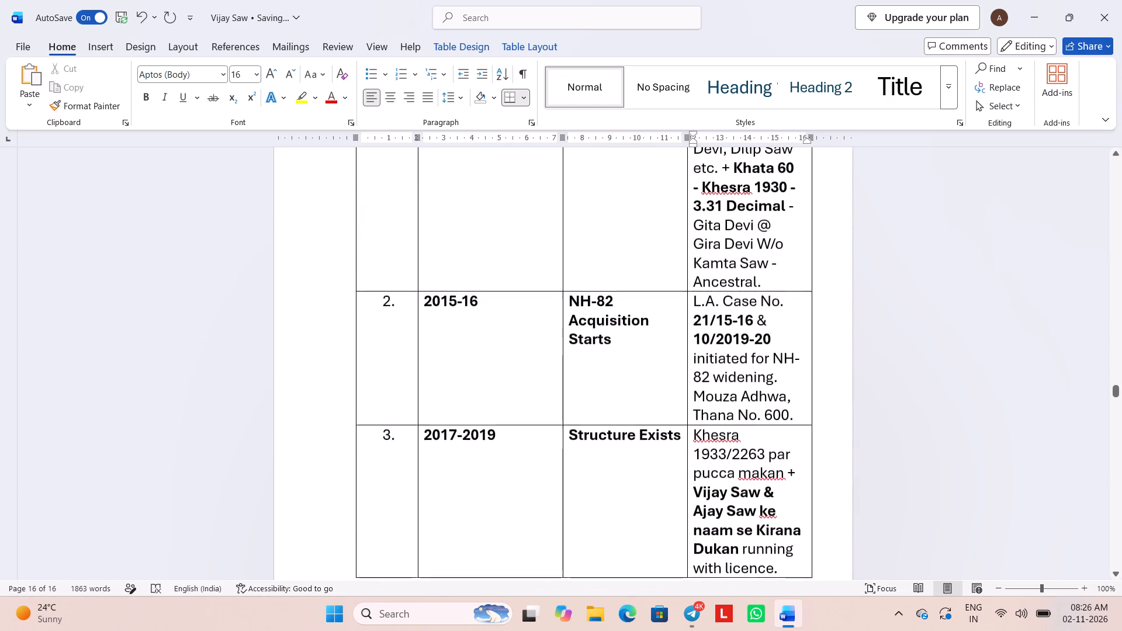
pyautogui.scroll(-5, 732, 355)
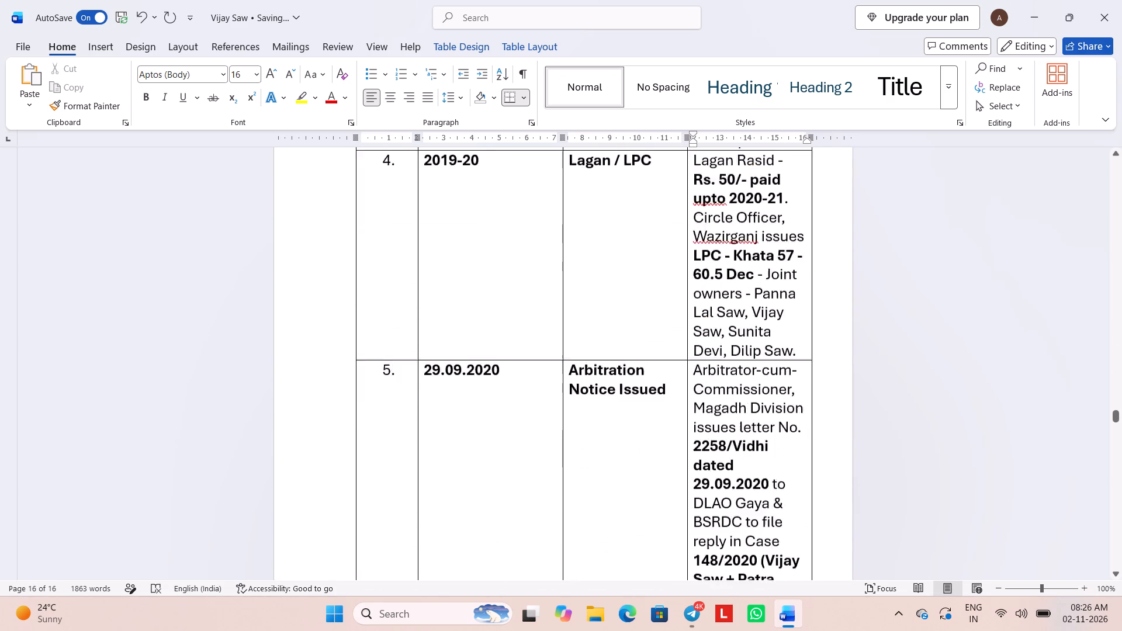
pyautogui.scroll(-9, 732, 355)
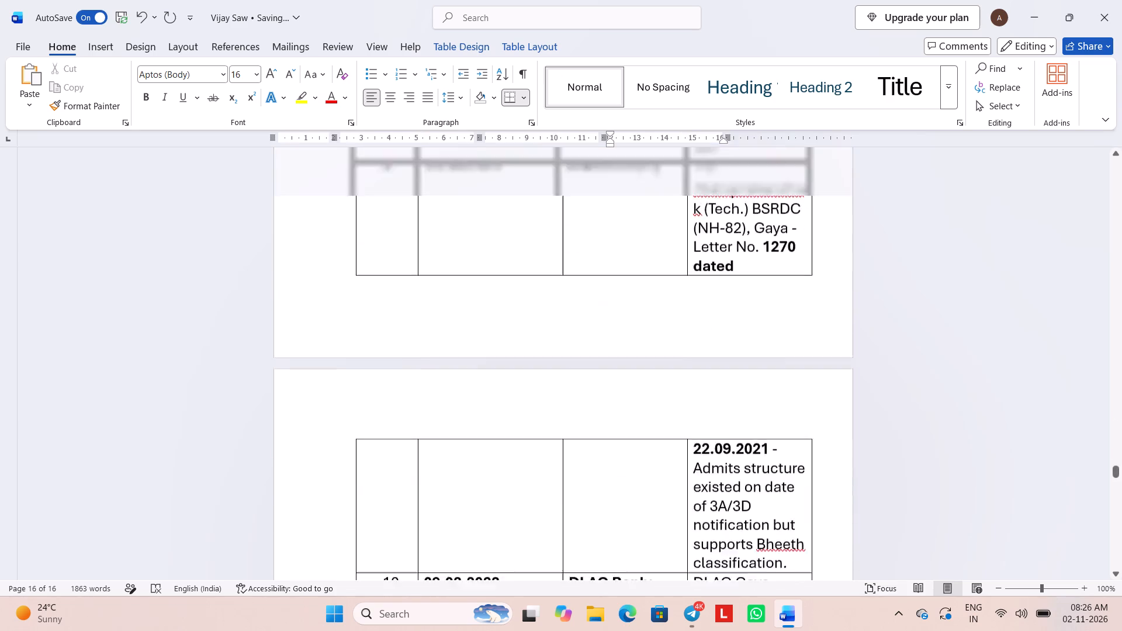
pyautogui.scroll(-3, 732, 355)
# Set the line spacing of the Details column text in rows 1 to 14 to 1.15.
pyautogui.scroll(1, 732, 355)
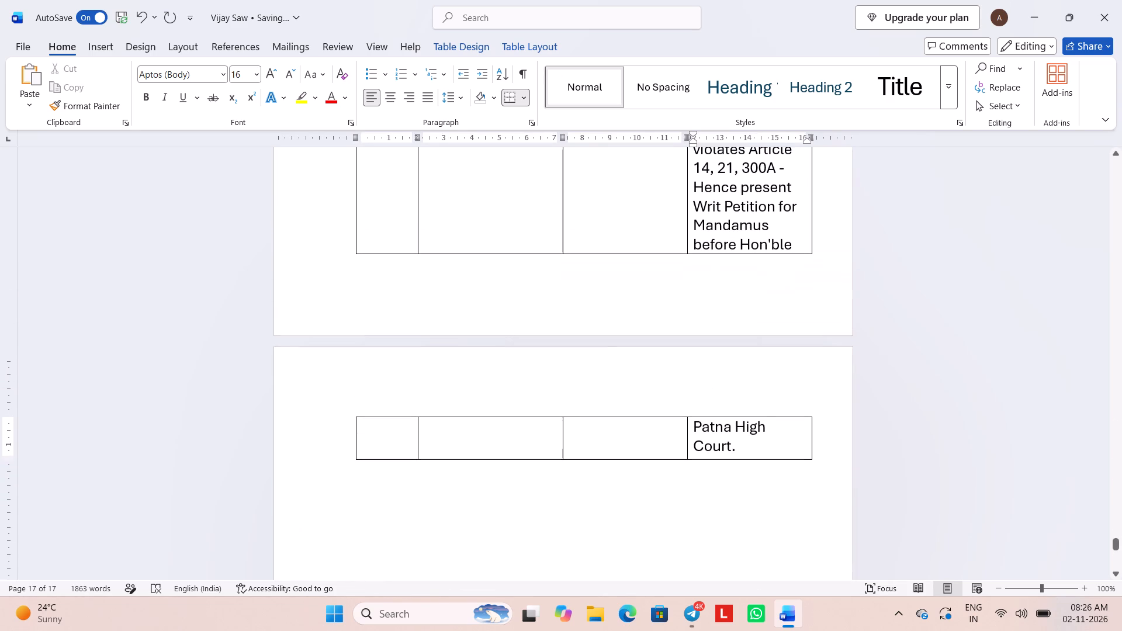
pyautogui.moveTo(815, 514); pyautogui.dragTo(467, 159)
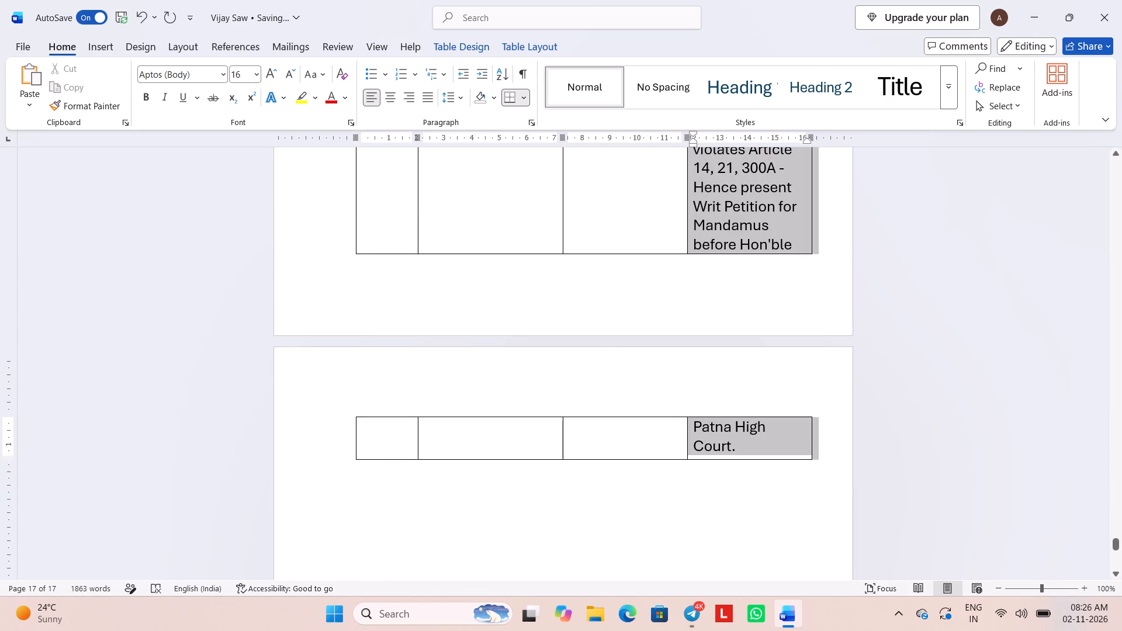
pyautogui.moveTo(467, 159); pyautogui.dragTo(557, 132)
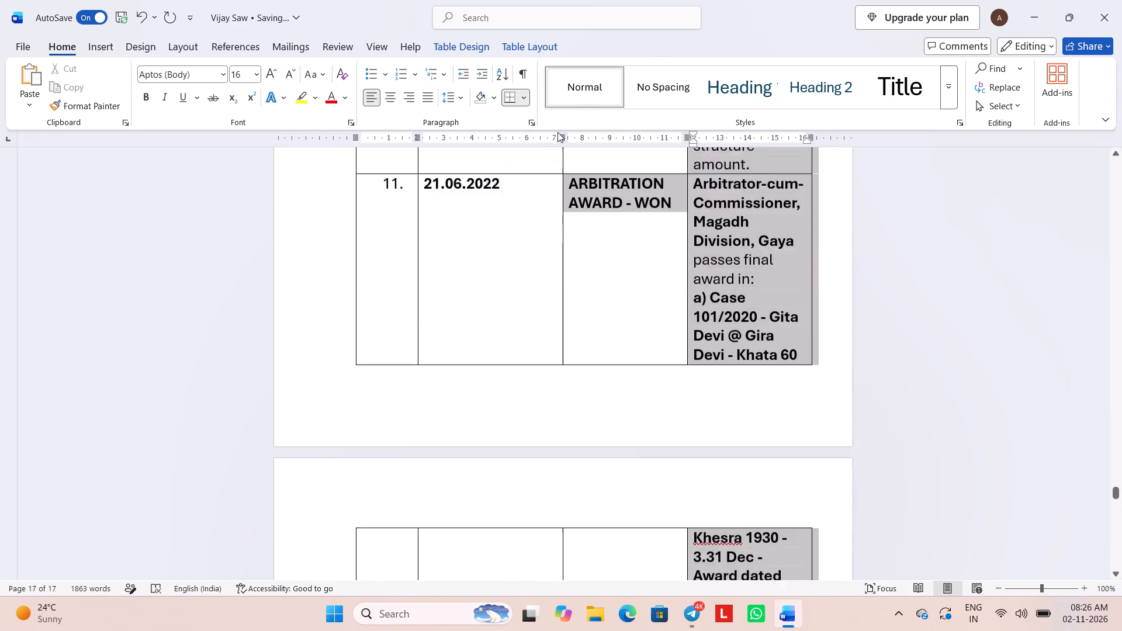
pyautogui.moveTo(557, 132); pyautogui.dragTo(763, 163)
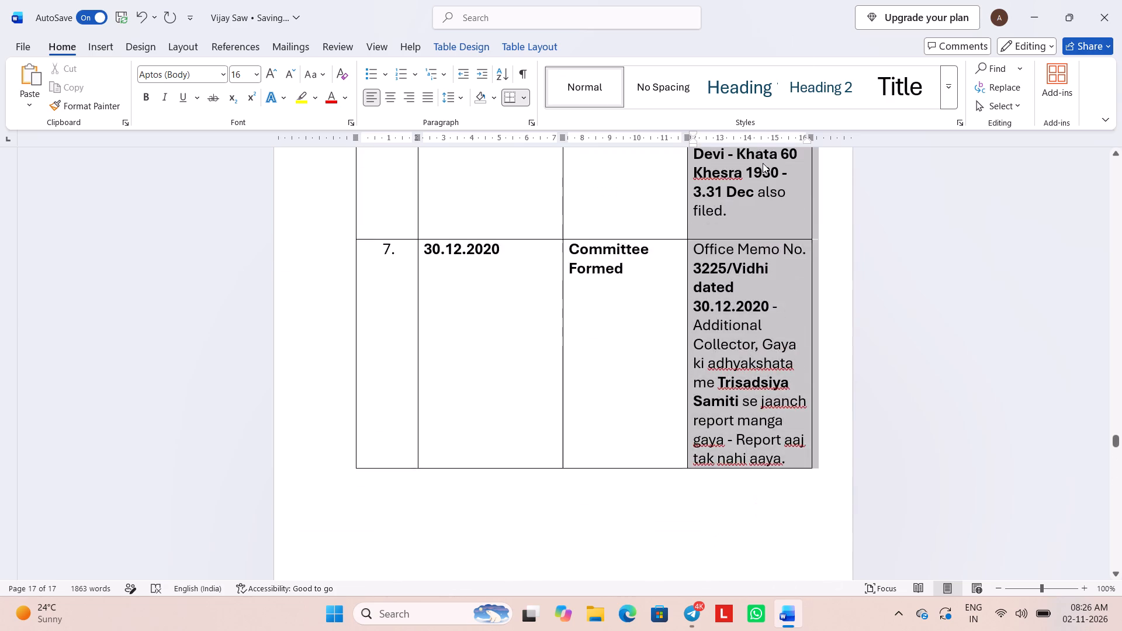
pyautogui.moveTo(763, 163); pyautogui.dragTo(759, 78)
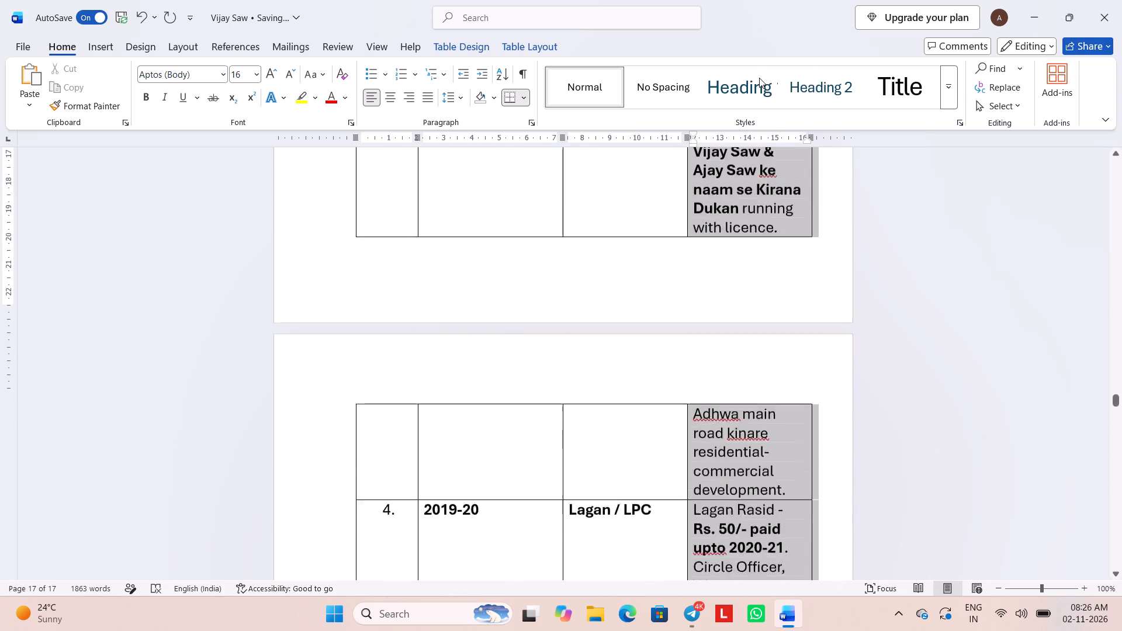
pyautogui.moveTo(759, 78); pyautogui.dragTo(770, 495)
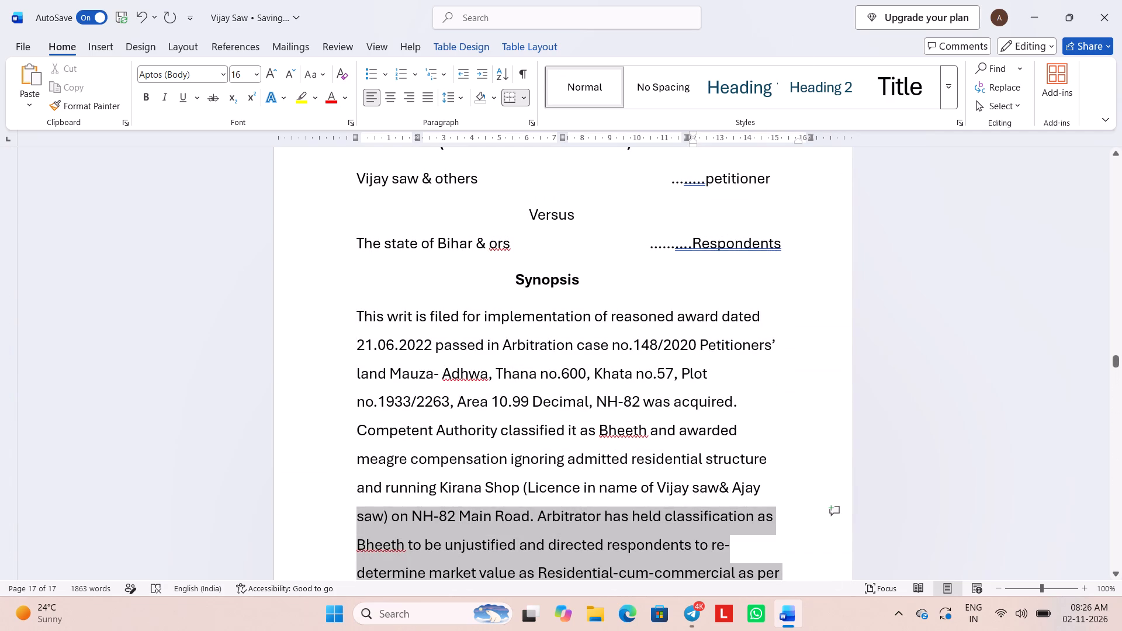
pyautogui.moveTo(770, 495); pyautogui.dragTo(769, 614)
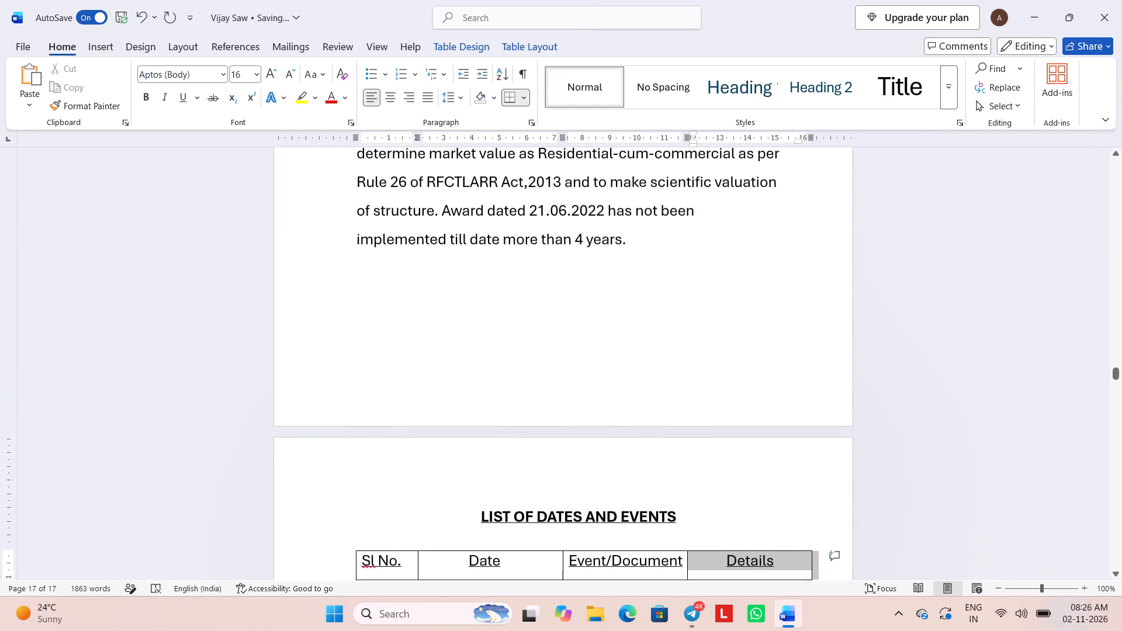
pyautogui.moveTo(769, 614); pyautogui.dragTo(704, 412)
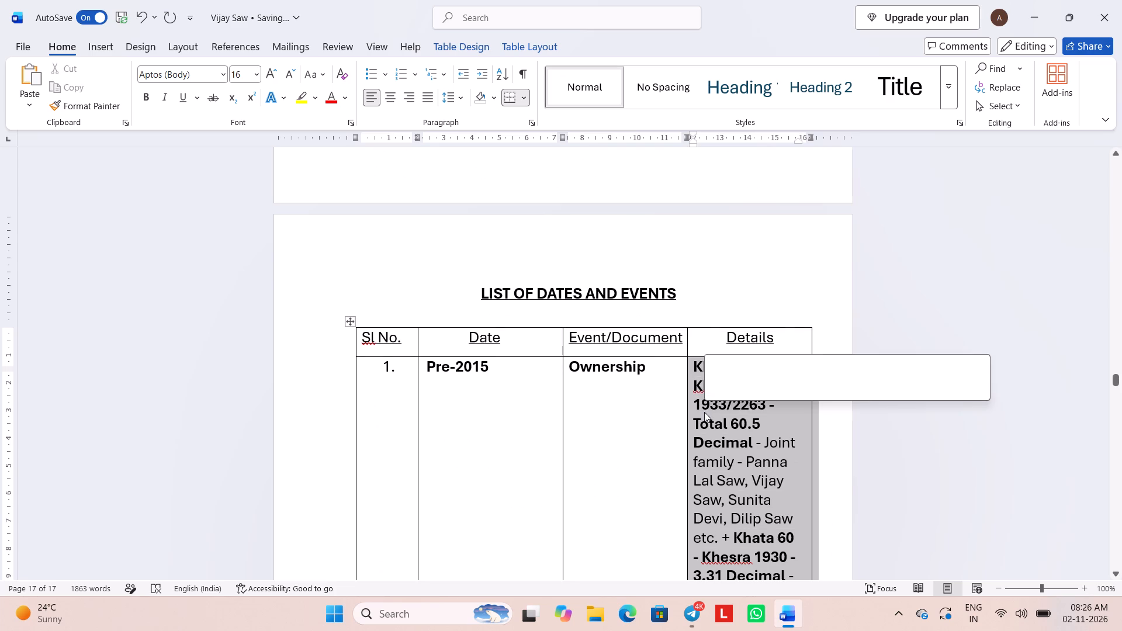
pyautogui.click(439, 95)
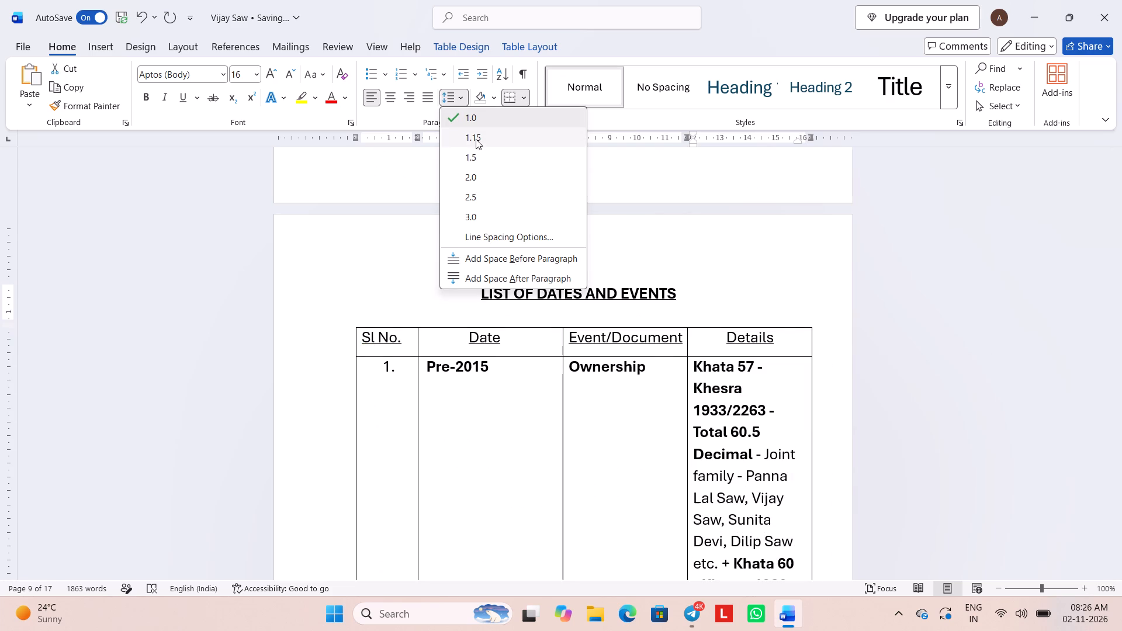
pyautogui.click(476, 139)
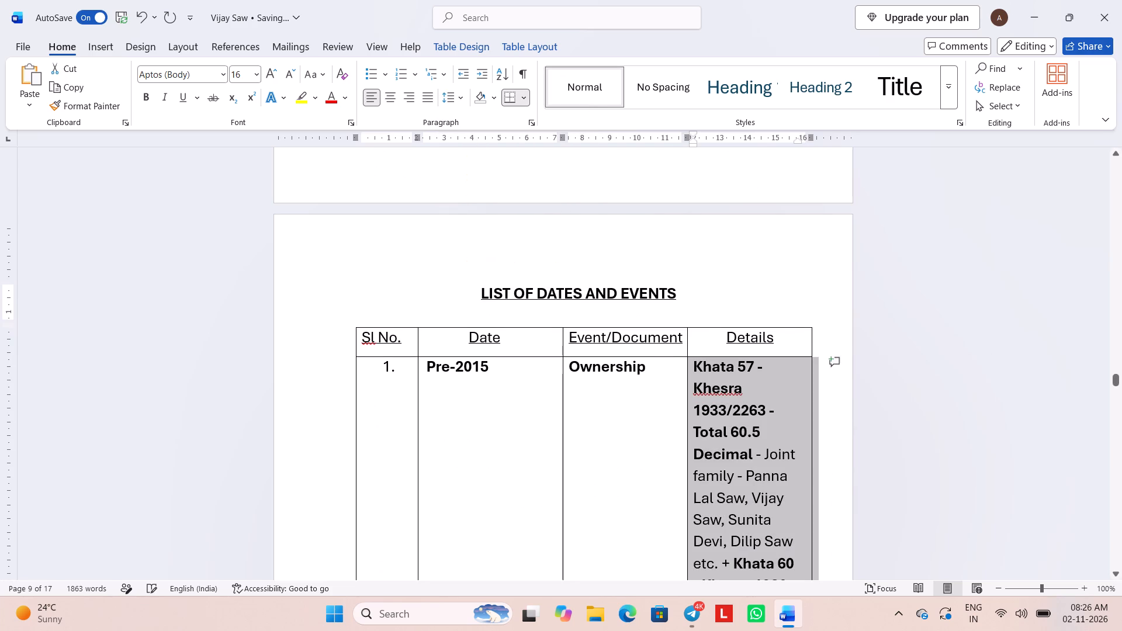
# Extend the right indent of row 14's Details text slightly outward to the table's outer edge.
pyautogui.scroll(-18, 654, 305)
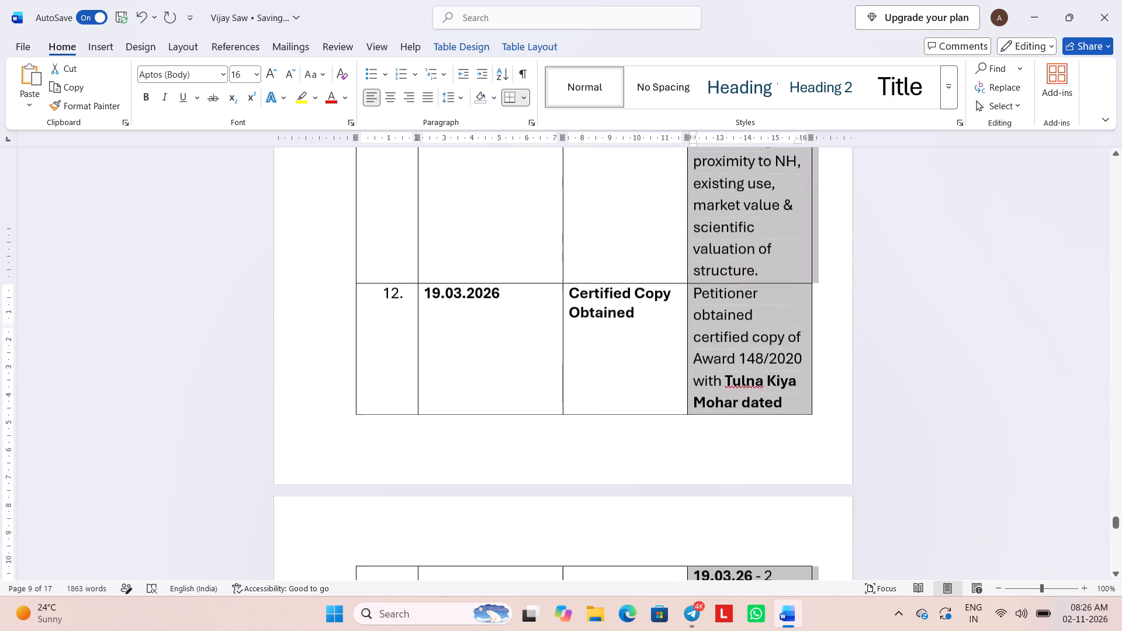
pyautogui.scroll(-3, 654, 305)
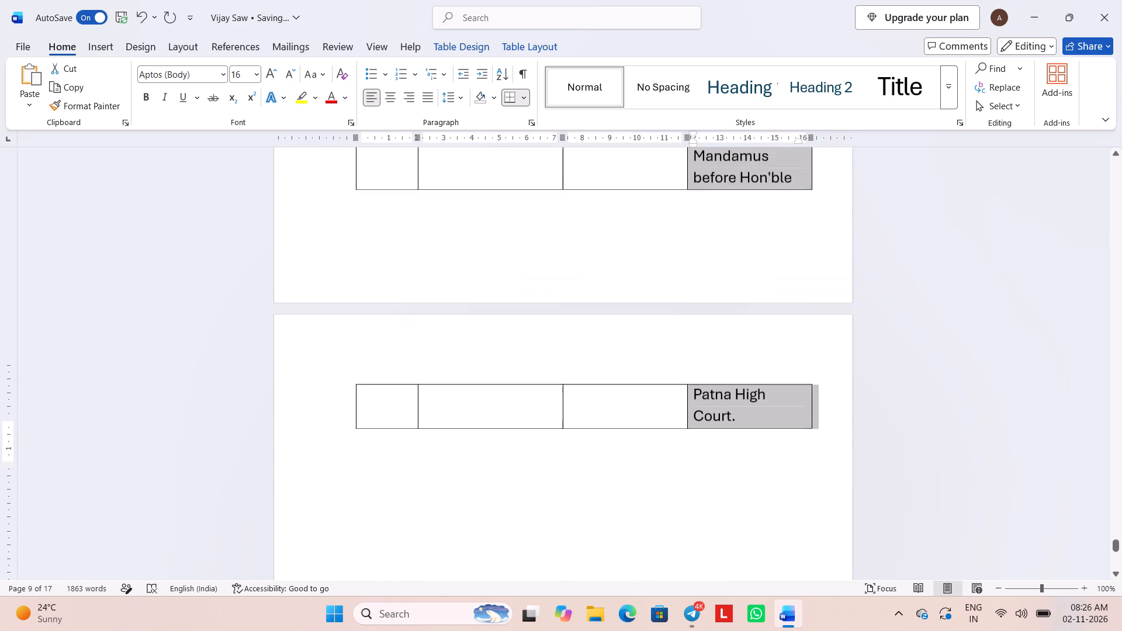
pyautogui.click(654, 305)
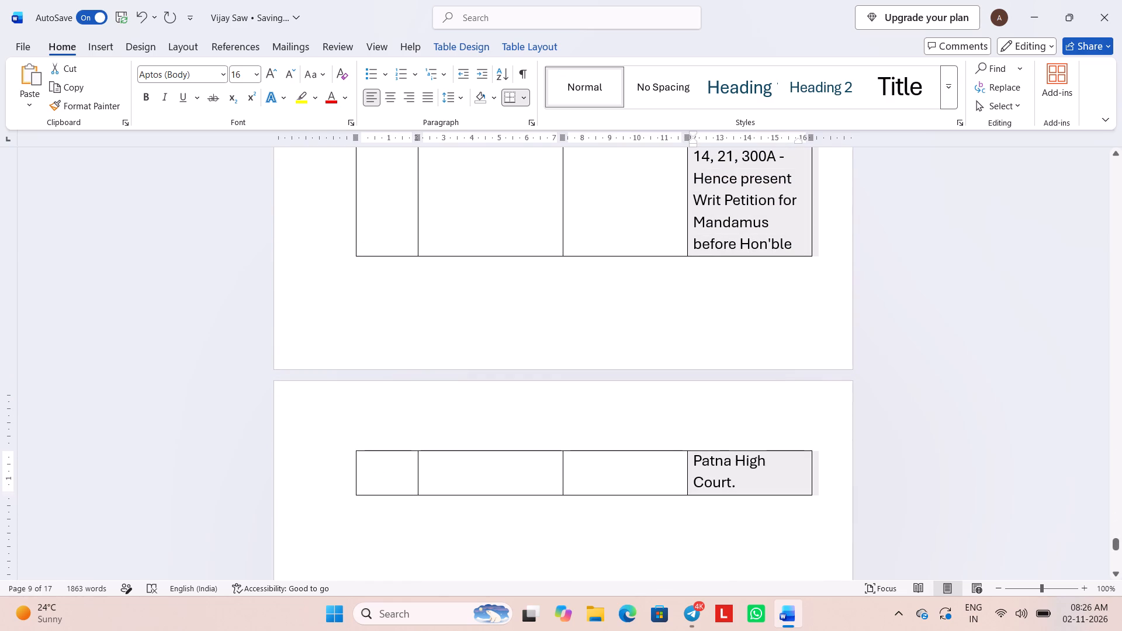
pyautogui.click(764, 481)
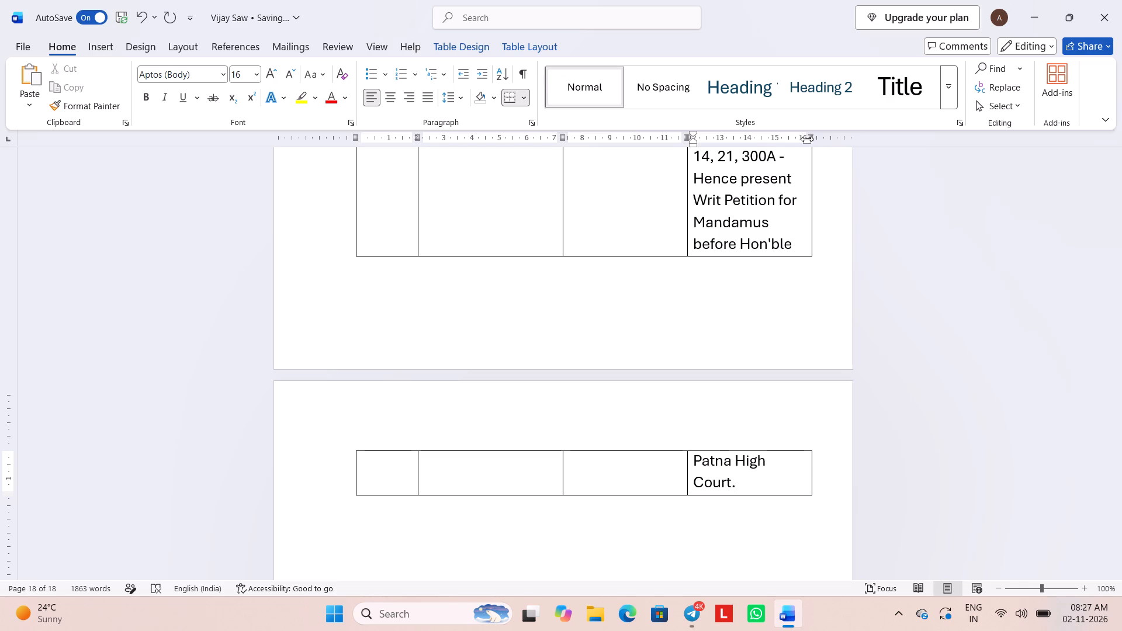
pyautogui.moveTo(807, 141); pyautogui.dragTo(812, 141)
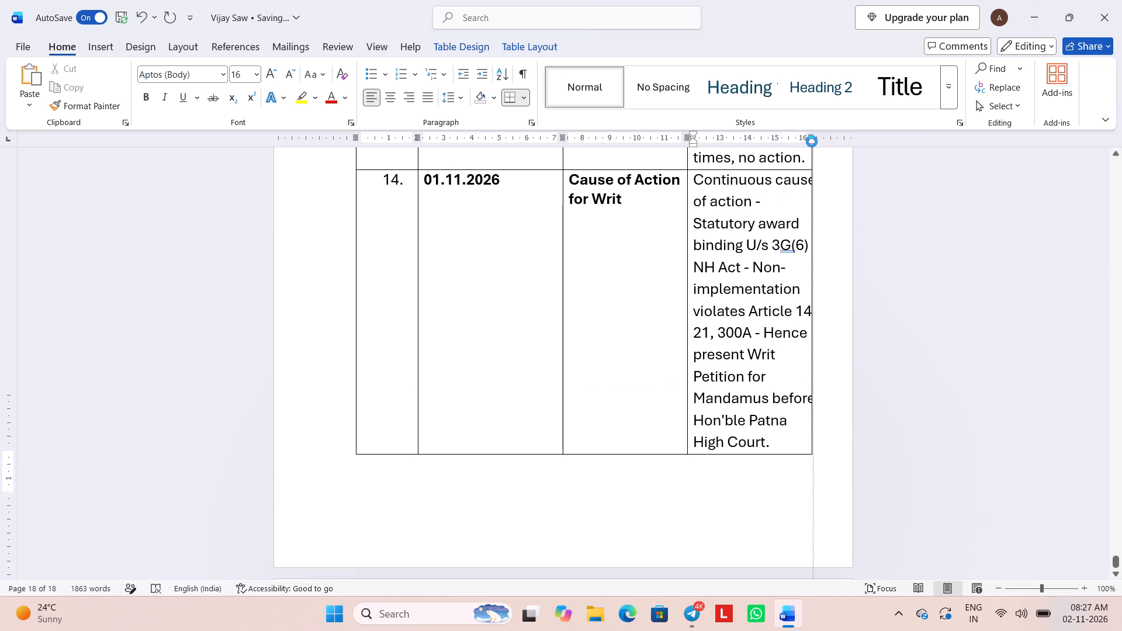
pyautogui.moveTo(812, 141); pyautogui.dragTo(813, 141)
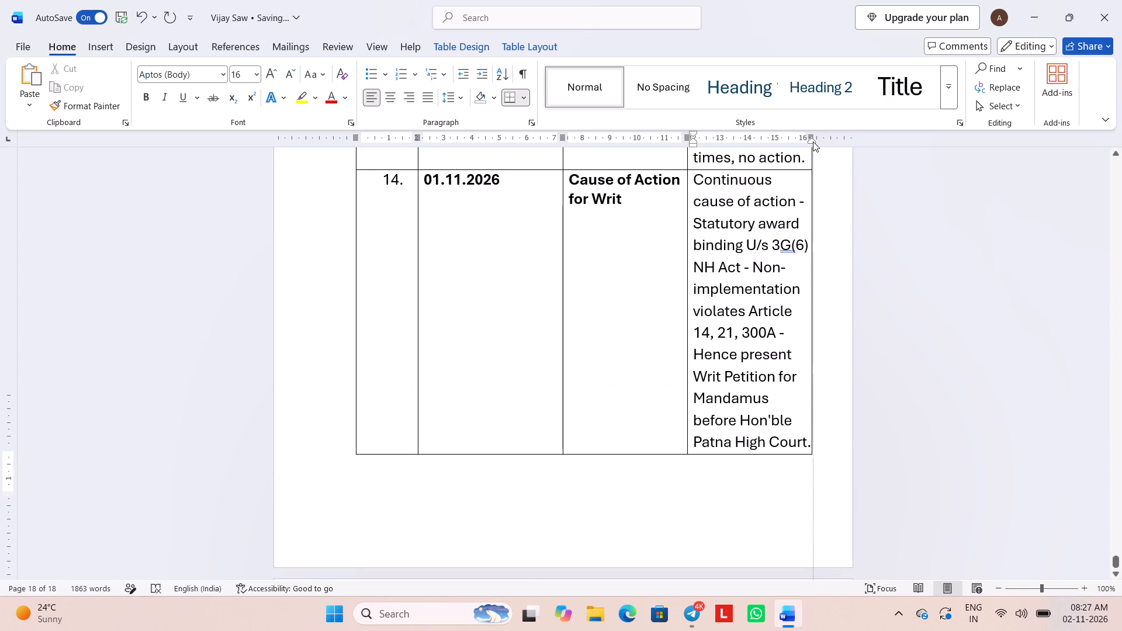
# Extend the right indent of row 12's Details text about the certified copy outward to the table's outer edge.
pyautogui.scroll(-1, 779, 370)
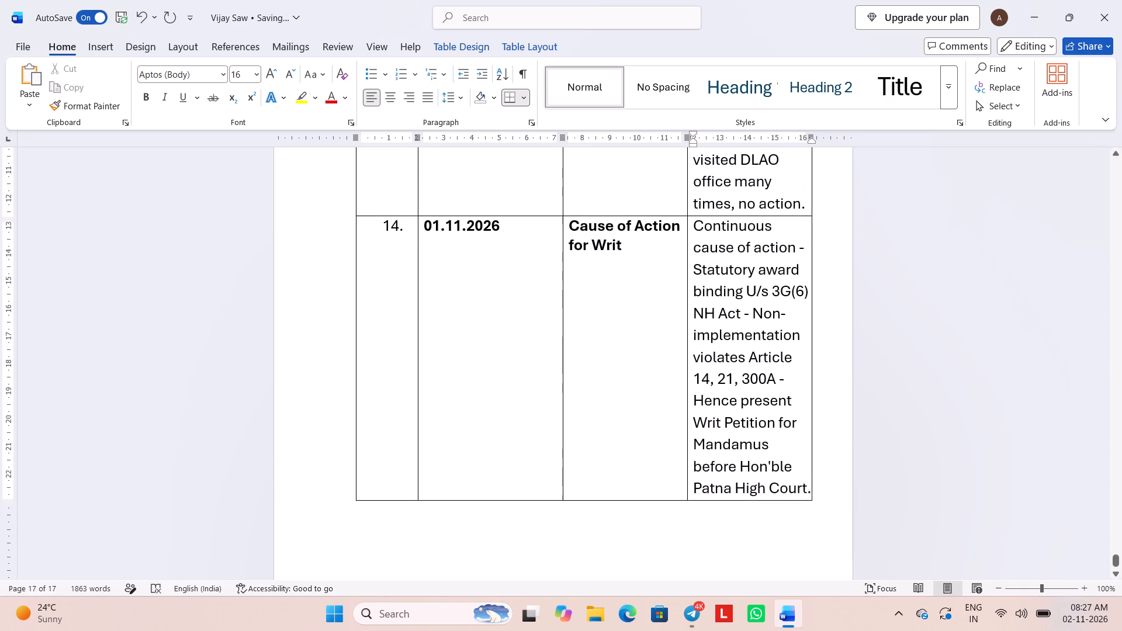
pyautogui.scroll(-1, 779, 370)
pyautogui.scroll(2, 779, 370)
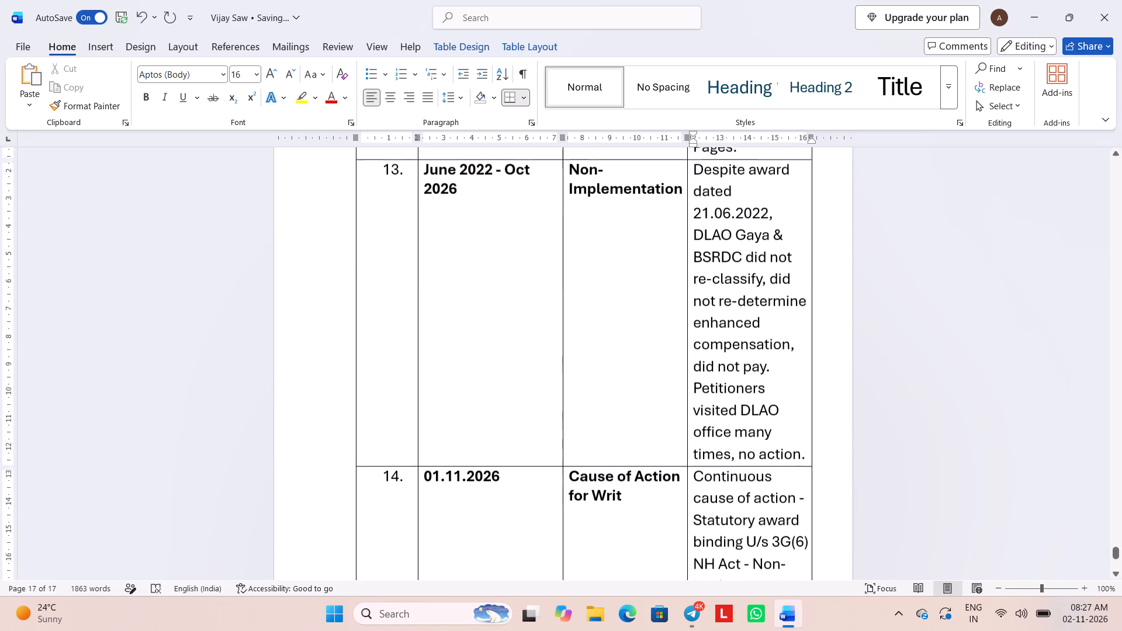
pyautogui.scroll(6, 779, 370)
pyautogui.scroll(-1, 779, 370)
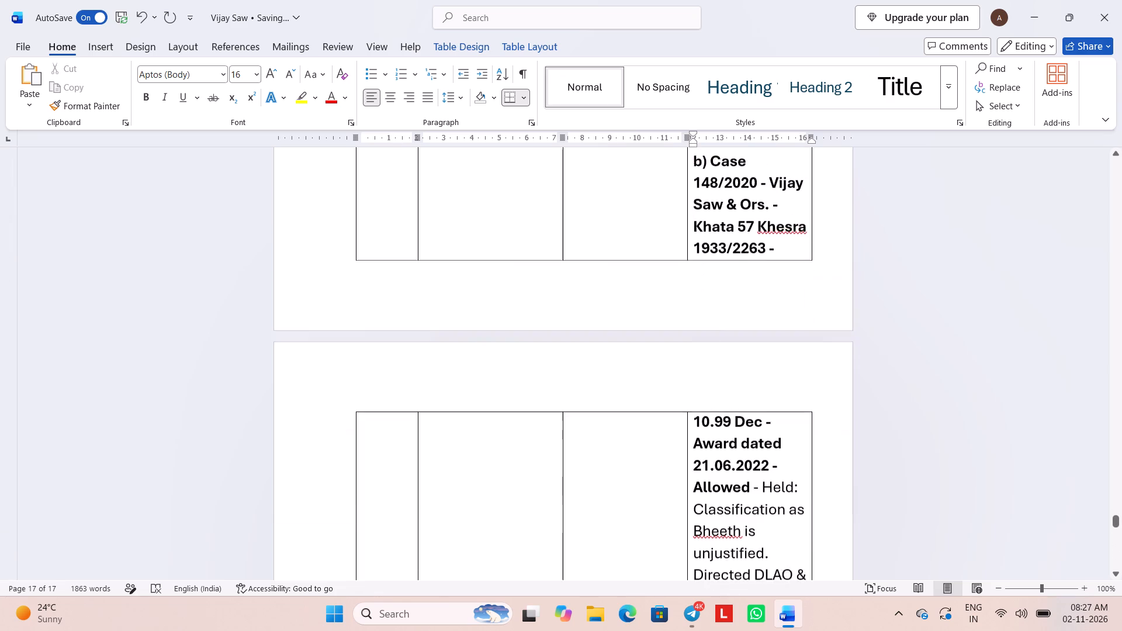
pyautogui.scroll(-2, 779, 370)
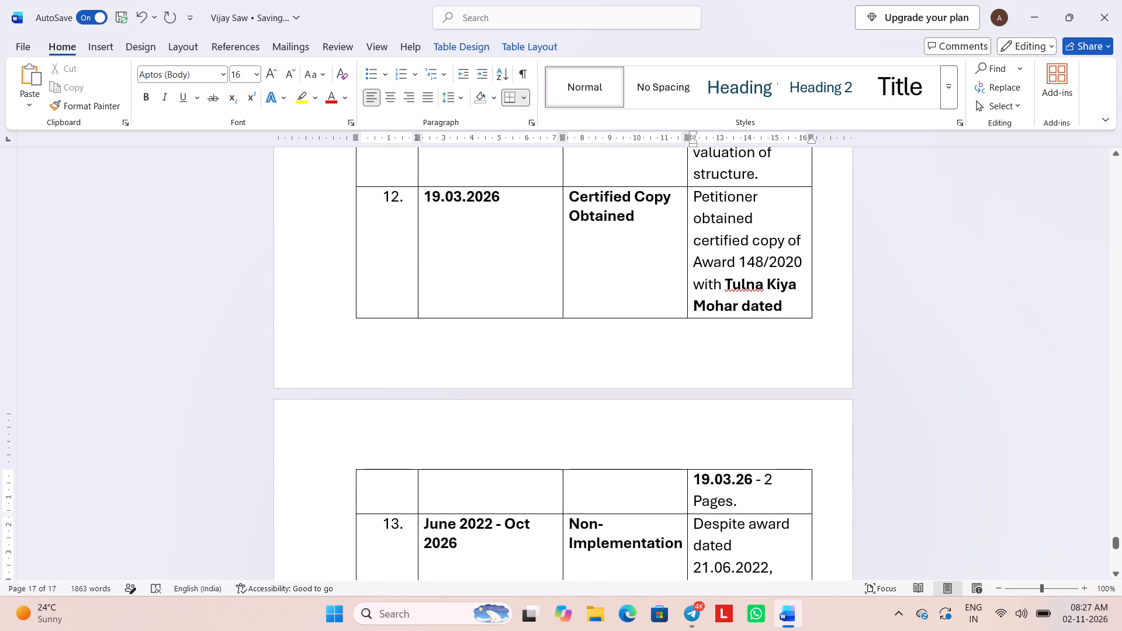
pyautogui.scroll(-1, 779, 370)
pyautogui.click(773, 508)
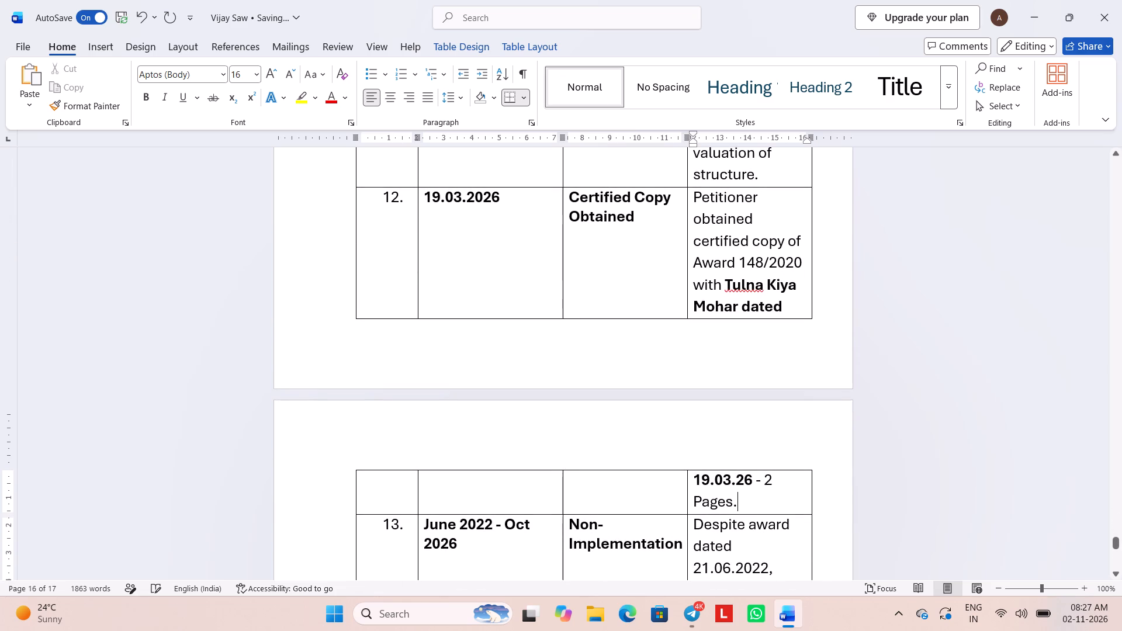
pyautogui.click(806, 141)
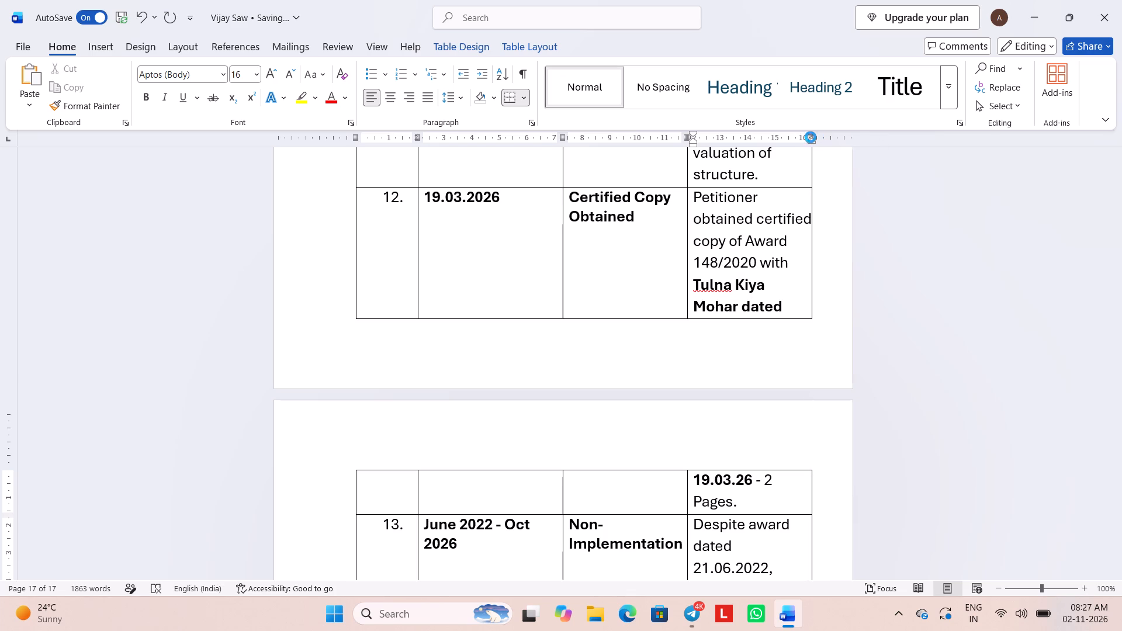
# Review the petition from the List of Dates and Events table back to its first page.
pyautogui.scroll(3, 766, 271)
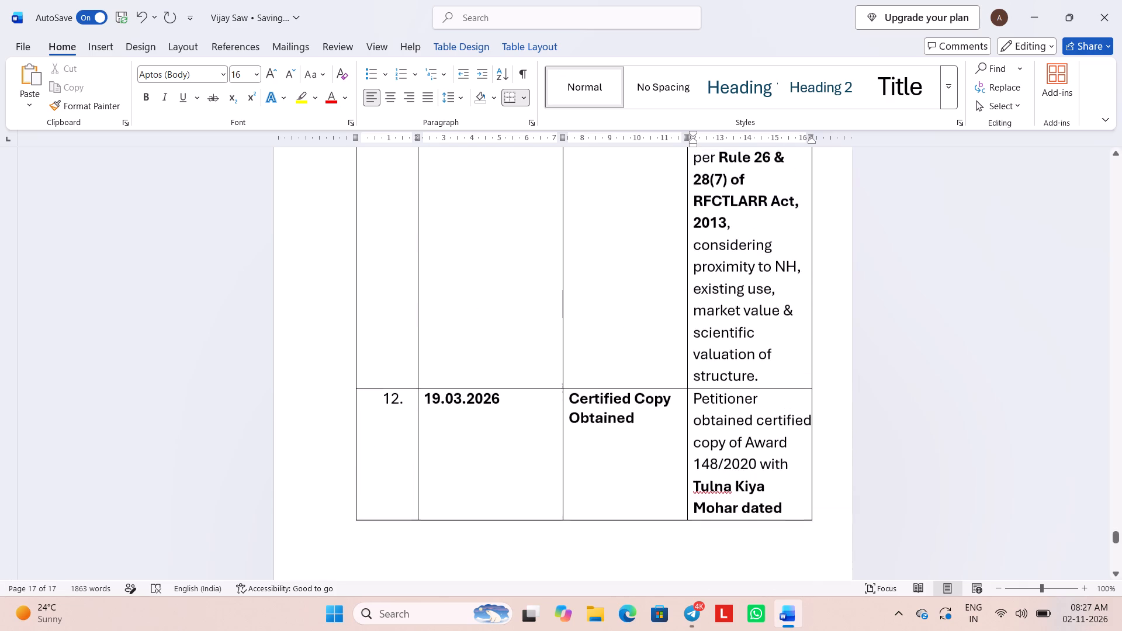
pyautogui.scroll(5, 766, 271)
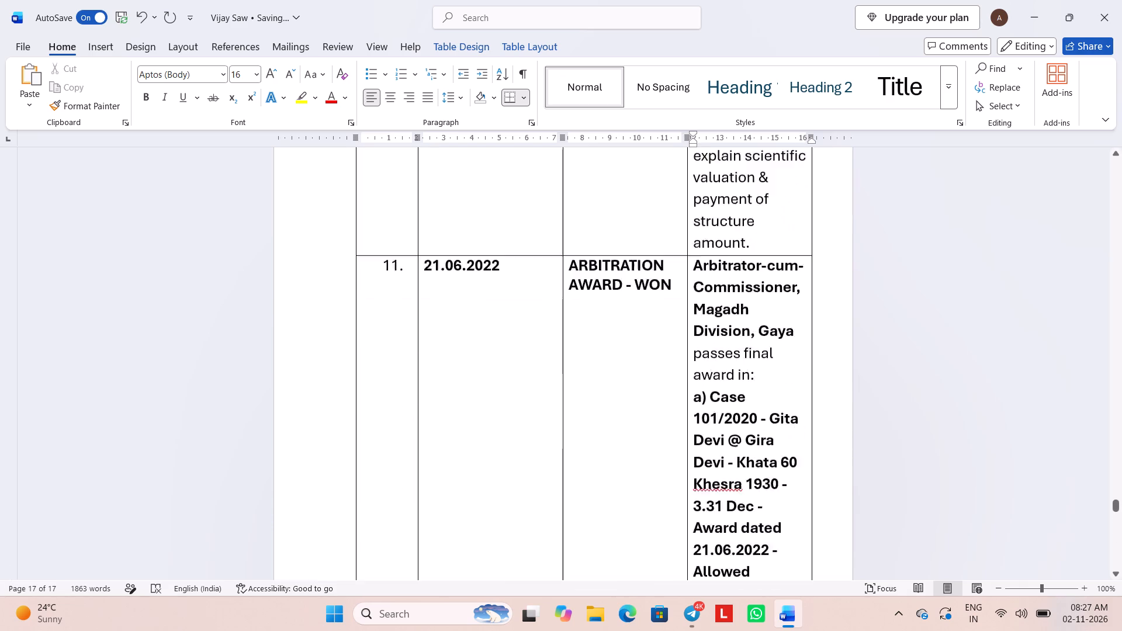
pyautogui.scroll(5, 766, 271)
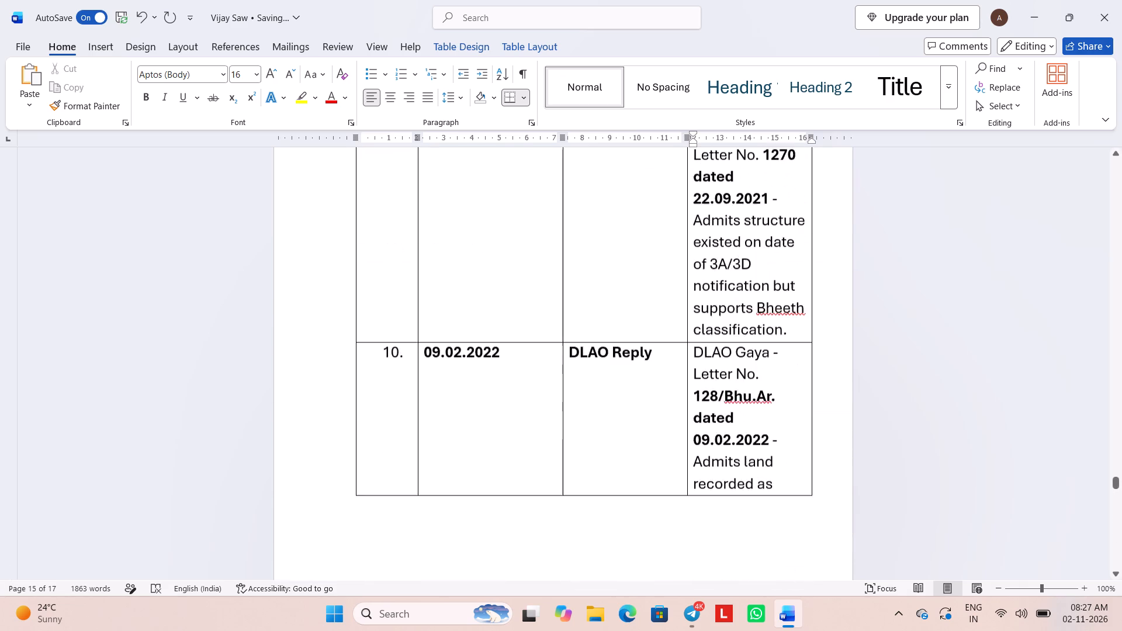
pyautogui.scroll(7, 766, 271)
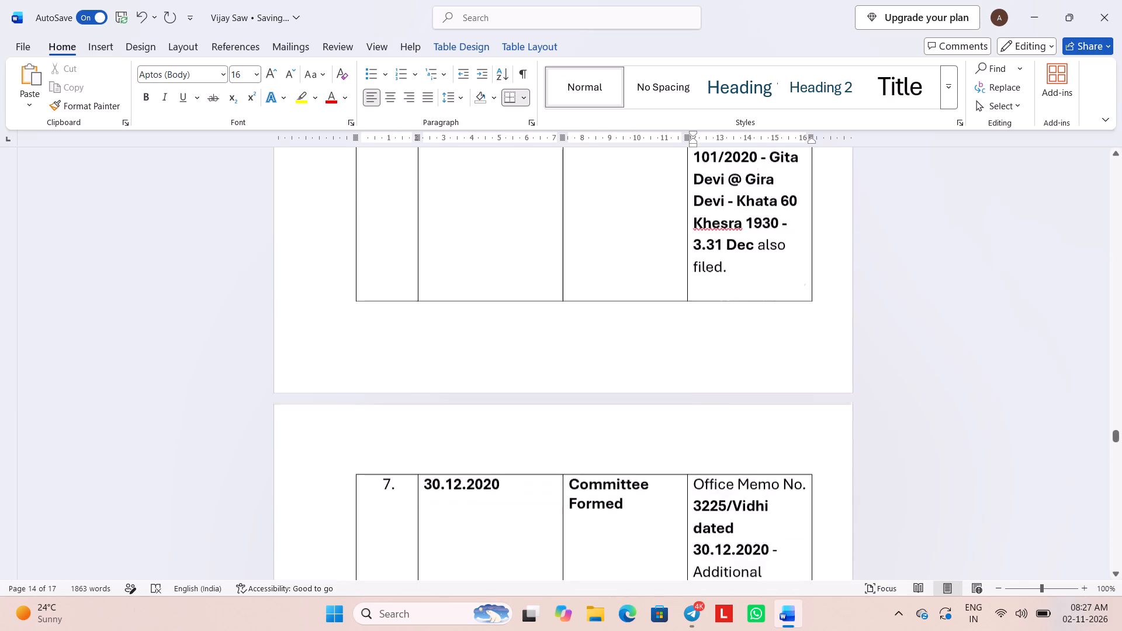
pyautogui.scroll(11, 766, 271)
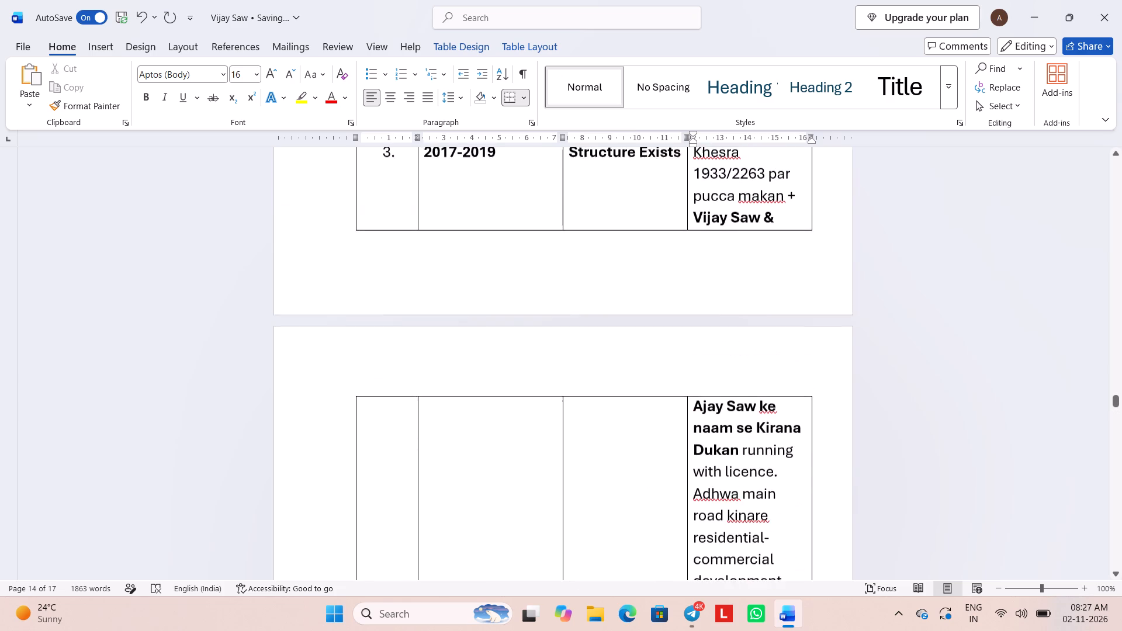
pyautogui.scroll(15, 766, 271)
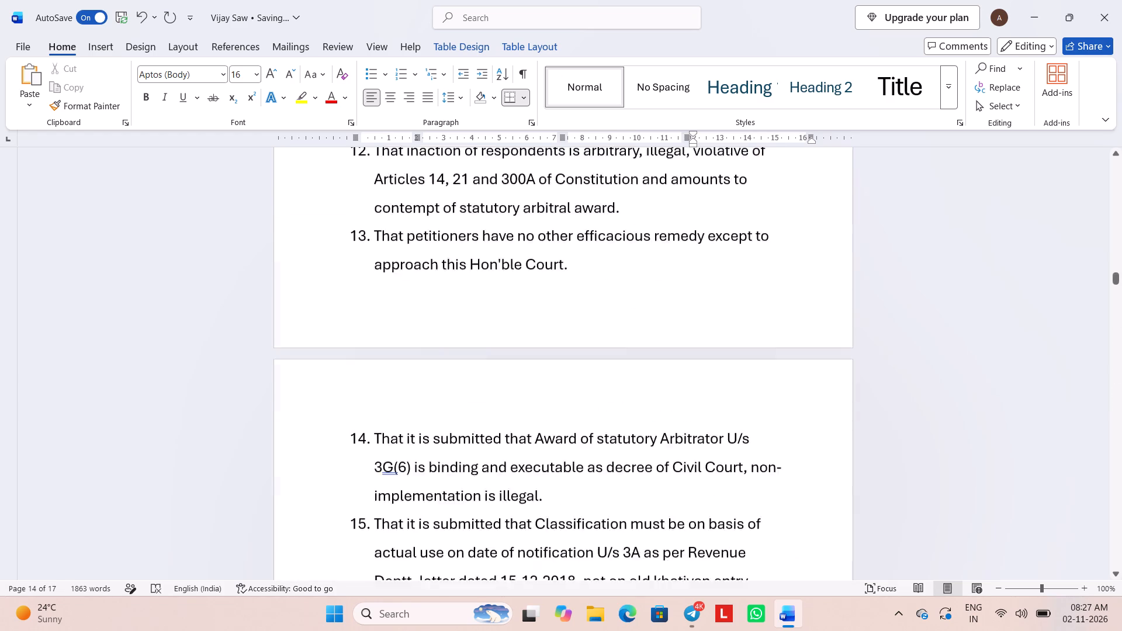
pyautogui.scroll(1, 766, 271)
pyautogui.scroll(-20, 766, 271)
pyautogui.scroll(-7, 766, 271)
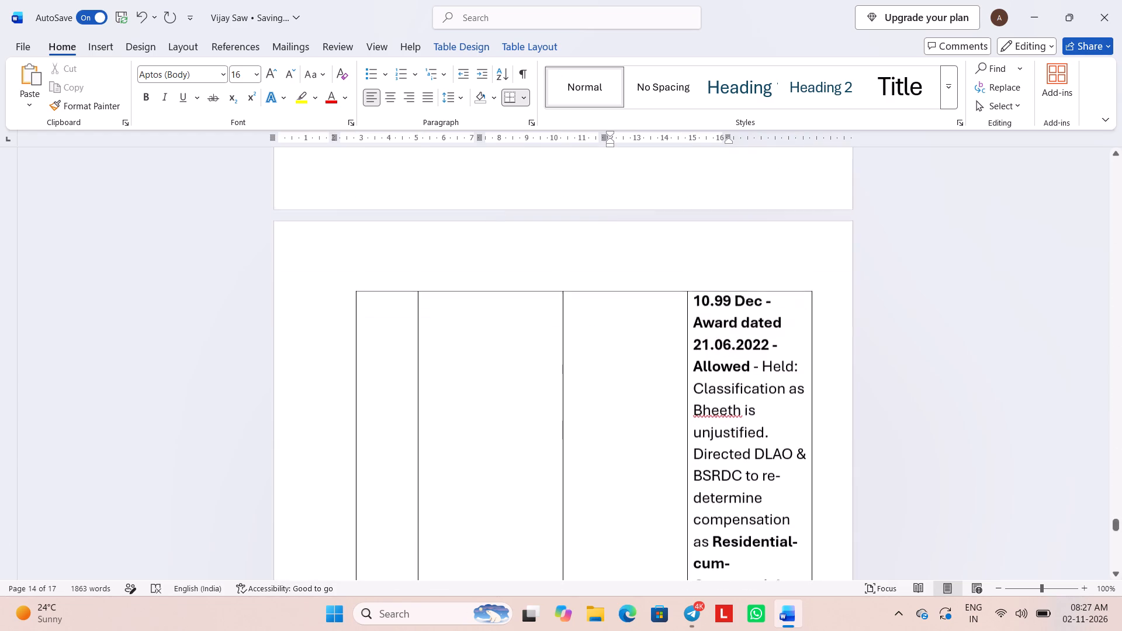
pyautogui.scroll(-5, 766, 271)
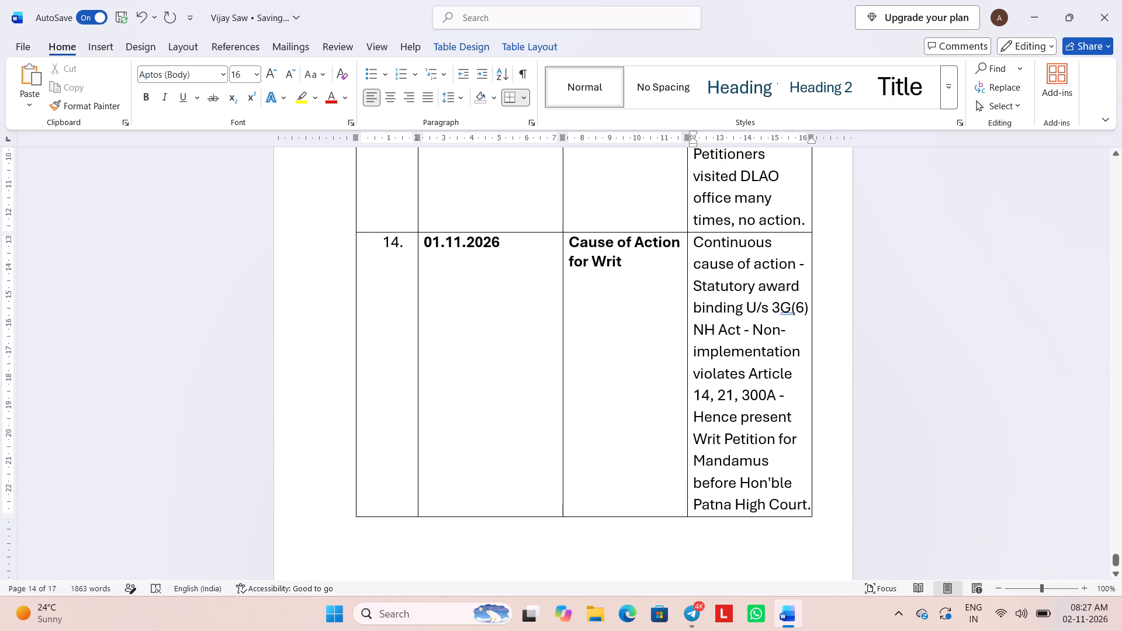
pyautogui.scroll(-4, 766, 271)
pyautogui.scroll(6, 766, 271)
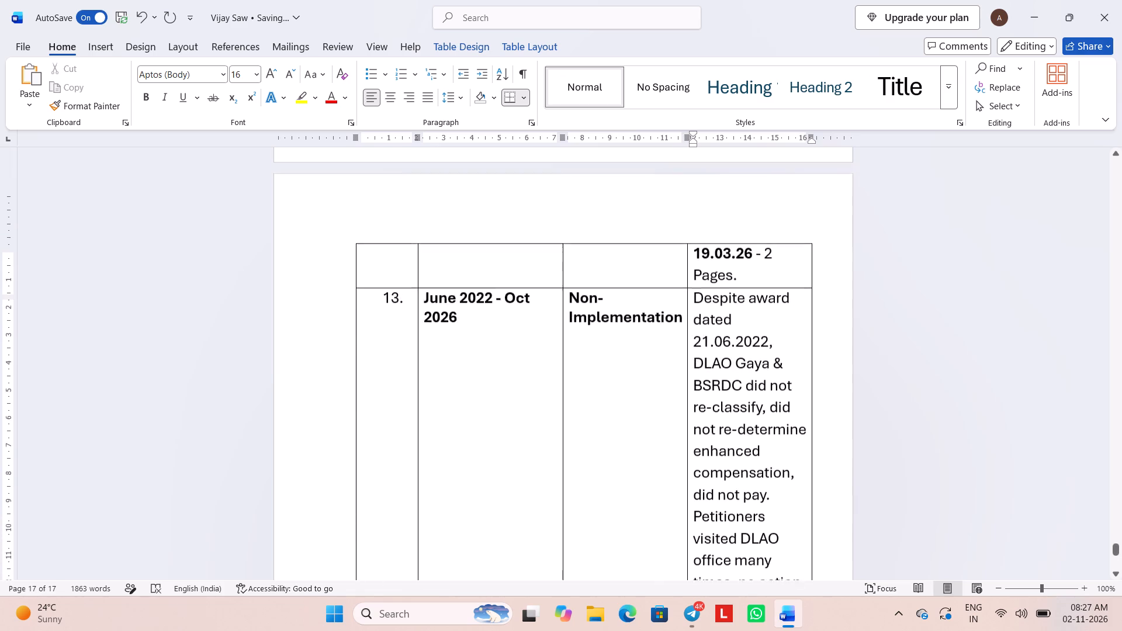
pyautogui.scroll(17, 766, 271)
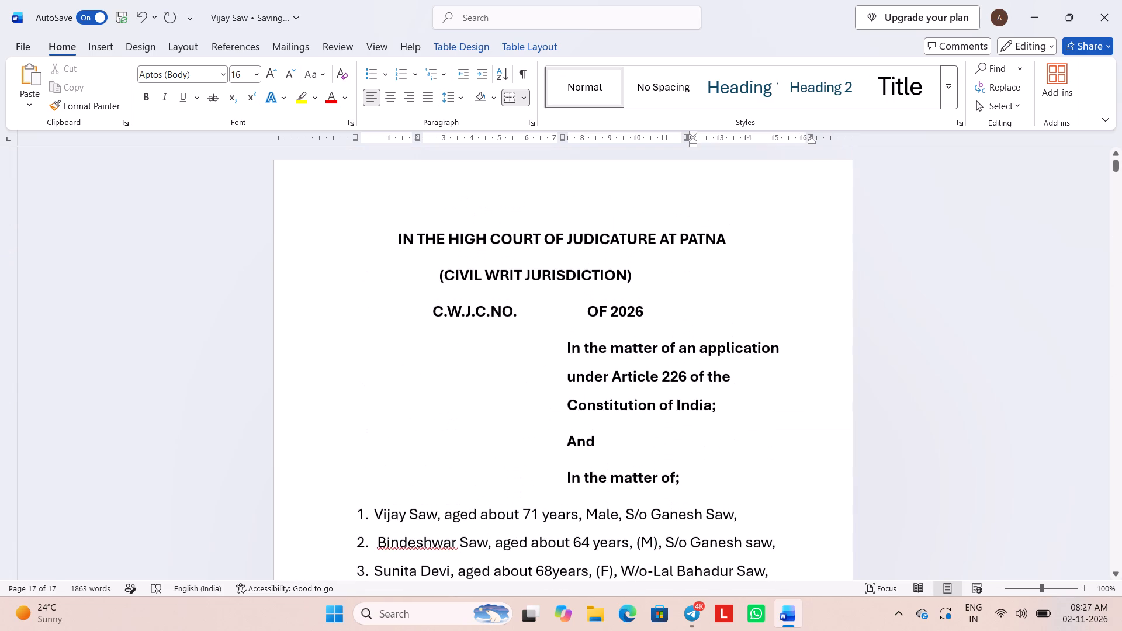
pyautogui.scroll(-11, 766, 271)
pyautogui.scroll(5, 766, 271)
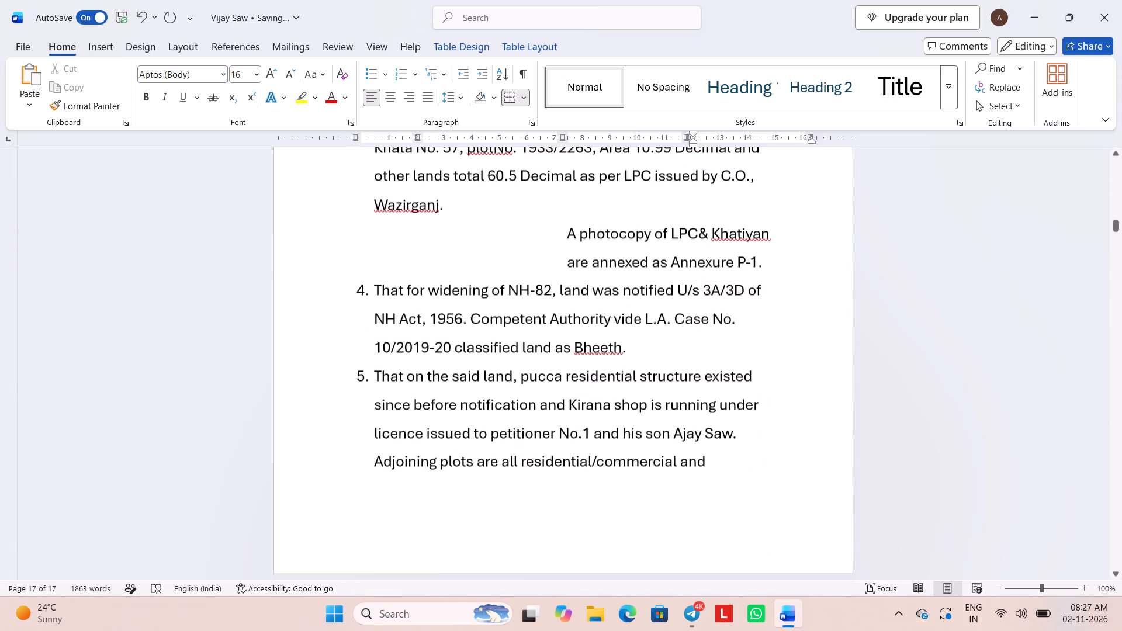
pyautogui.scroll(3, 766, 271)
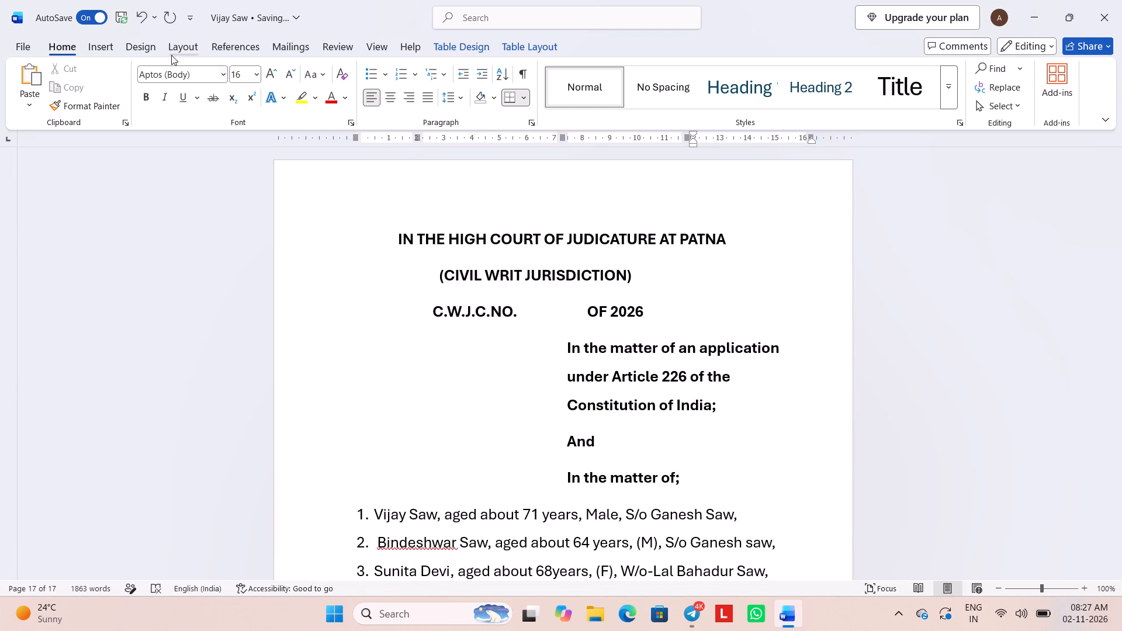
# Insert plain, centred page numbers at the top of the petition's pages.
pyautogui.click(98, 43)
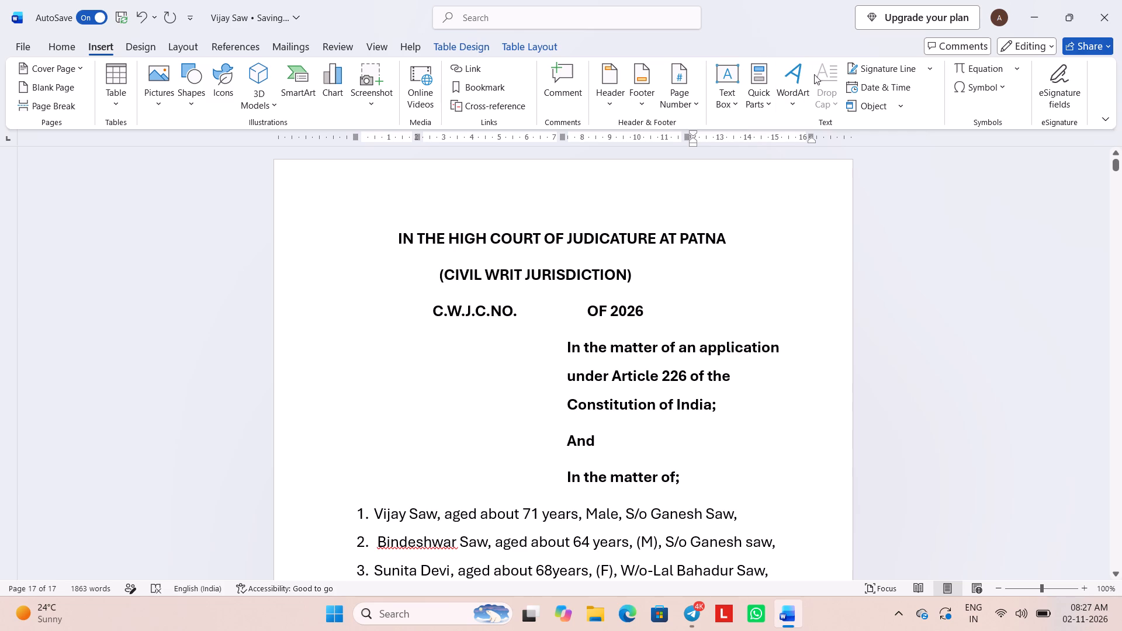
pyautogui.click(677, 77)
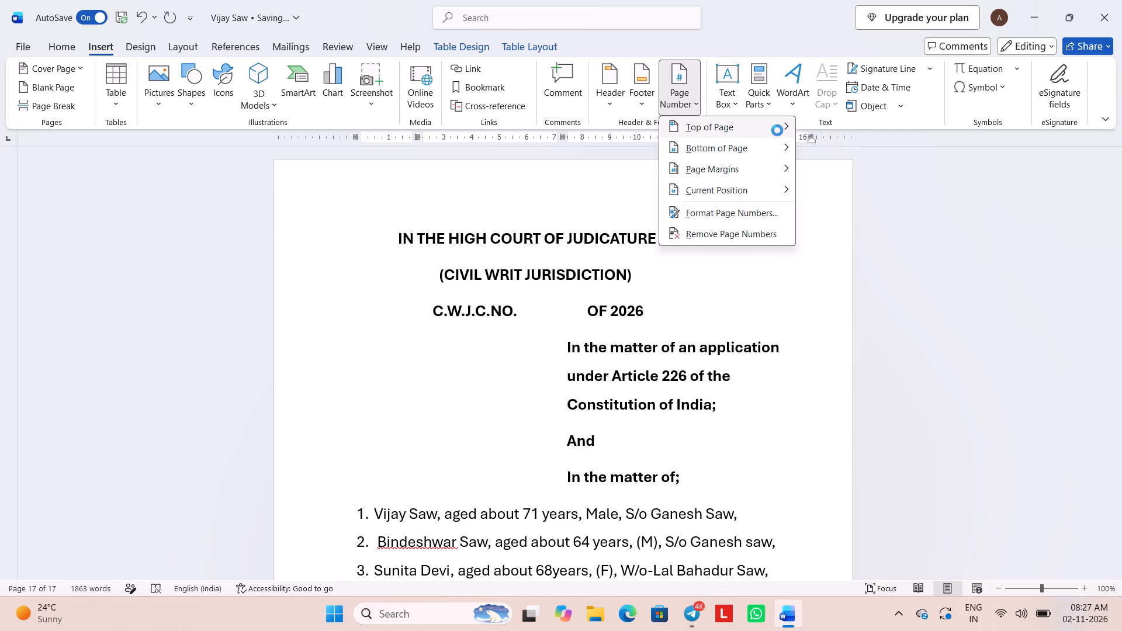
pyautogui.click(853, 270)
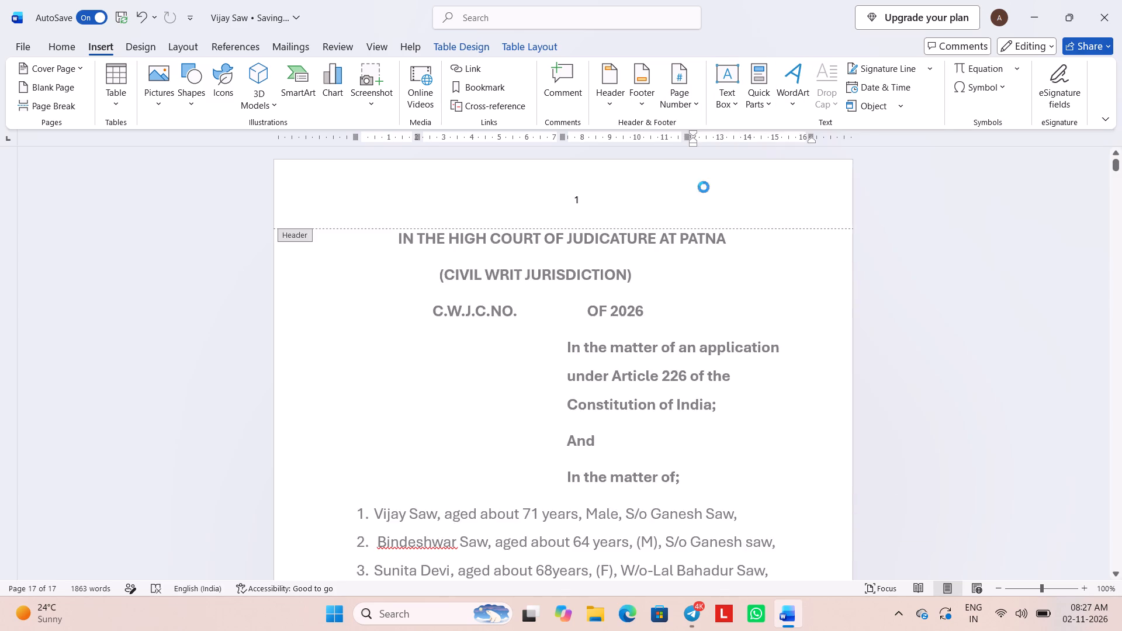
# Set the font size of the header page number to 15.
pyautogui.moveTo(610, 194); pyautogui.dragTo(542, 199)
pyautogui.click(645, 157)
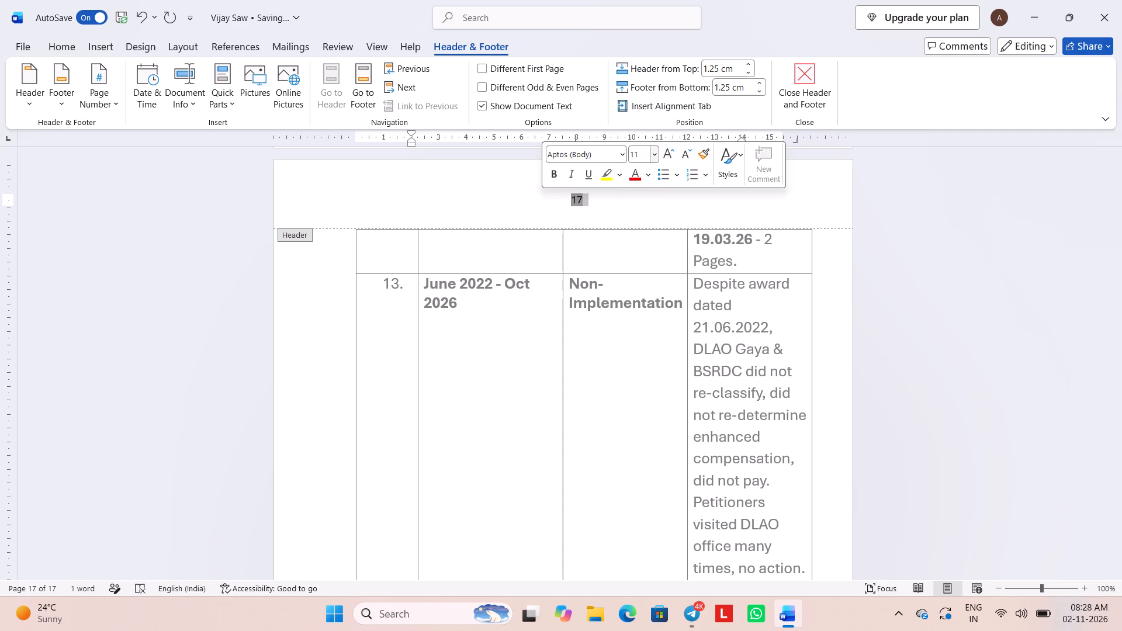
pyautogui.write('15')
pyautogui.press('Return')
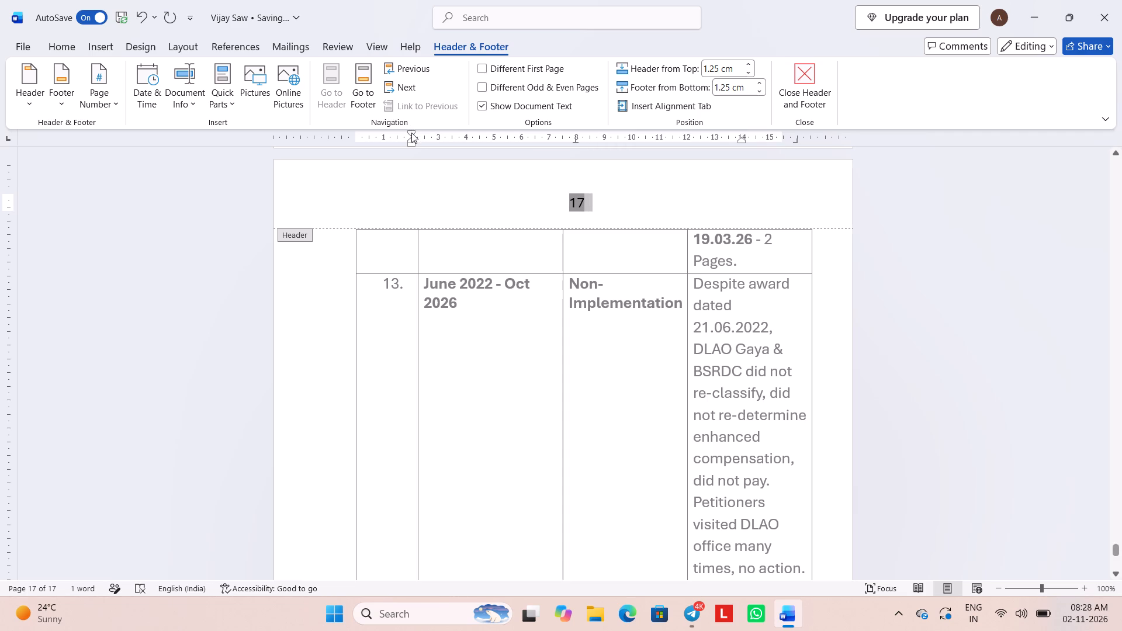
# Reduce the header page number's first-line indent to about 1.25 cm and close the header.
pyautogui.moveTo(412, 133); pyautogui.dragTo(393, 141)
pyautogui.scroll(16, 564, 272)
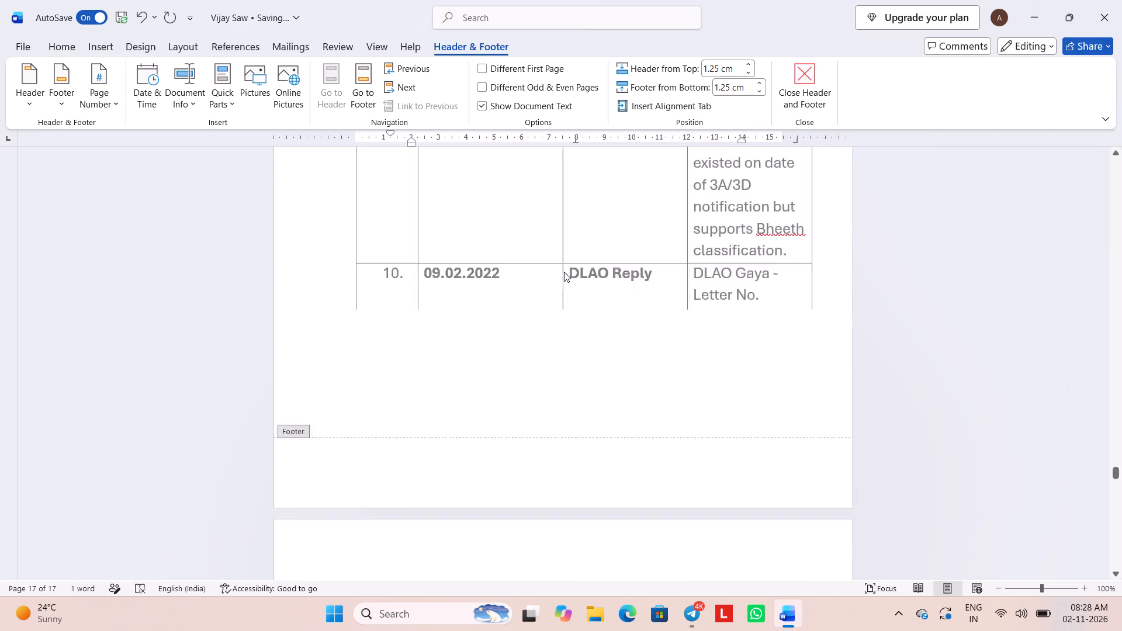
pyautogui.scroll(17, 564, 272)
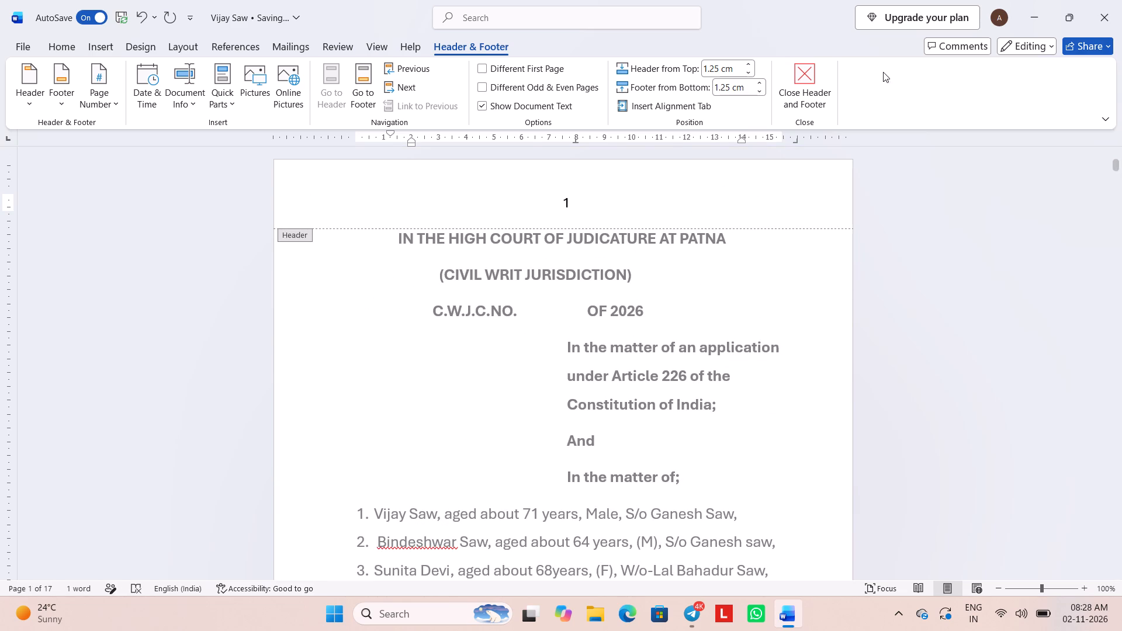
pyautogui.click(793, 86)
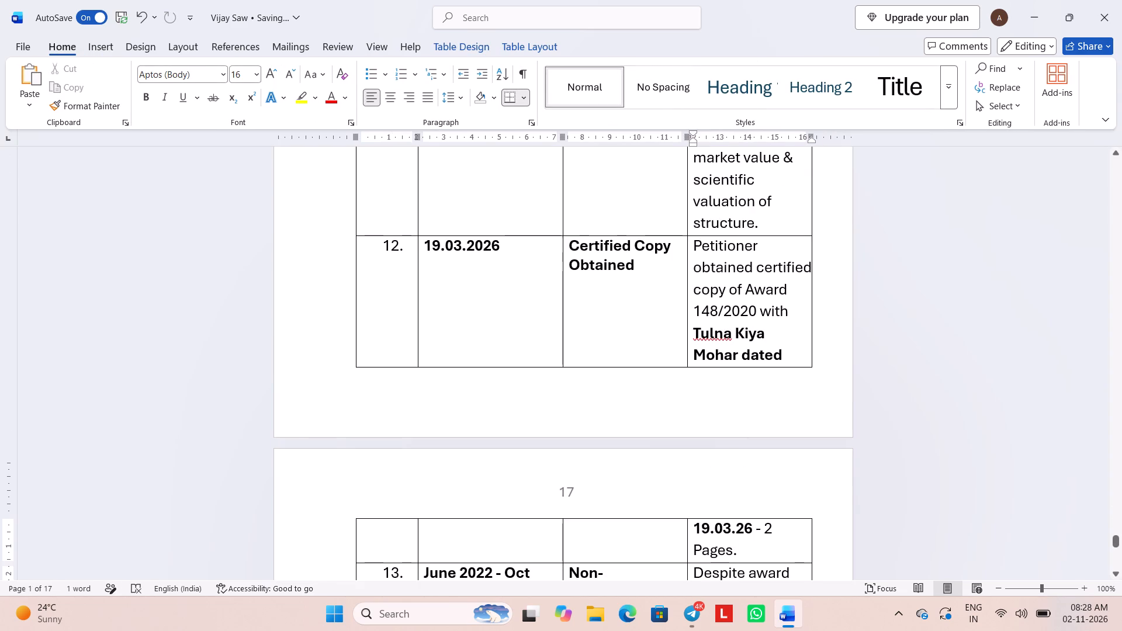
# Copy the List of Dates and Events heading together with its whole table through row 14.
pyautogui.scroll(20, 561, 261)
pyautogui.scroll(-1, 561, 261)
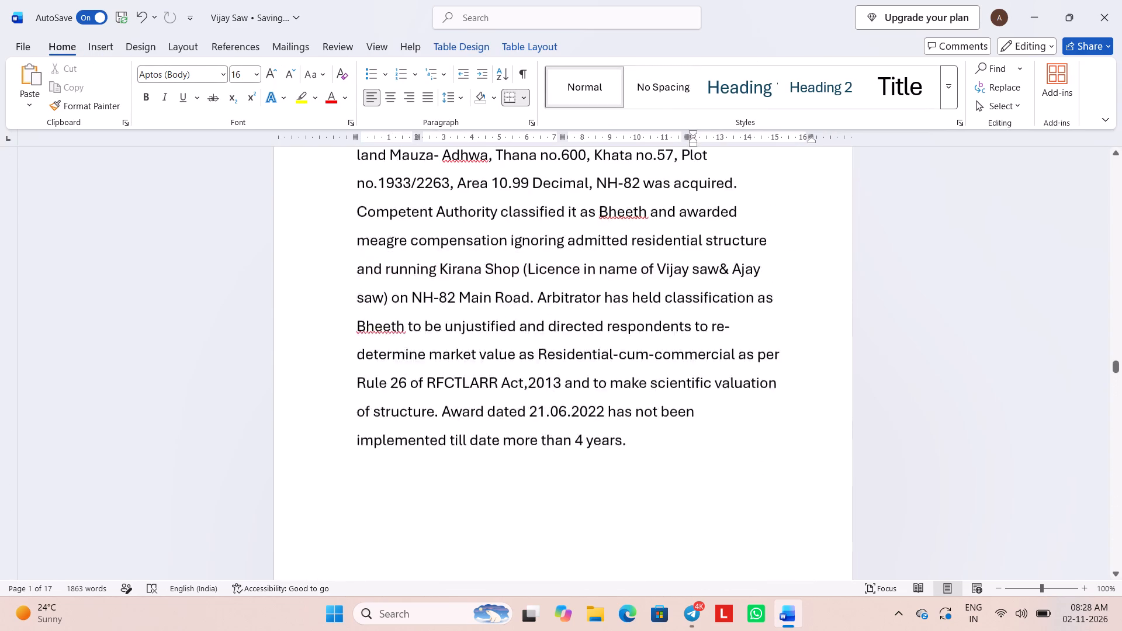
pyautogui.scroll(-1, 561, 261)
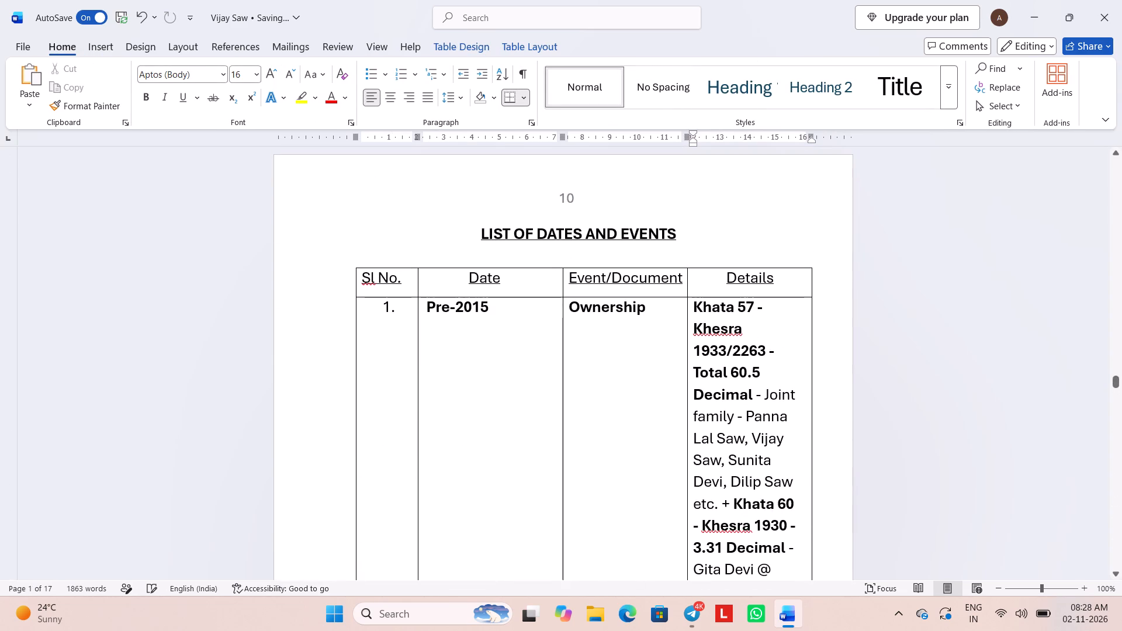
pyautogui.moveTo(467, 227); pyautogui.dragTo(673, 598)
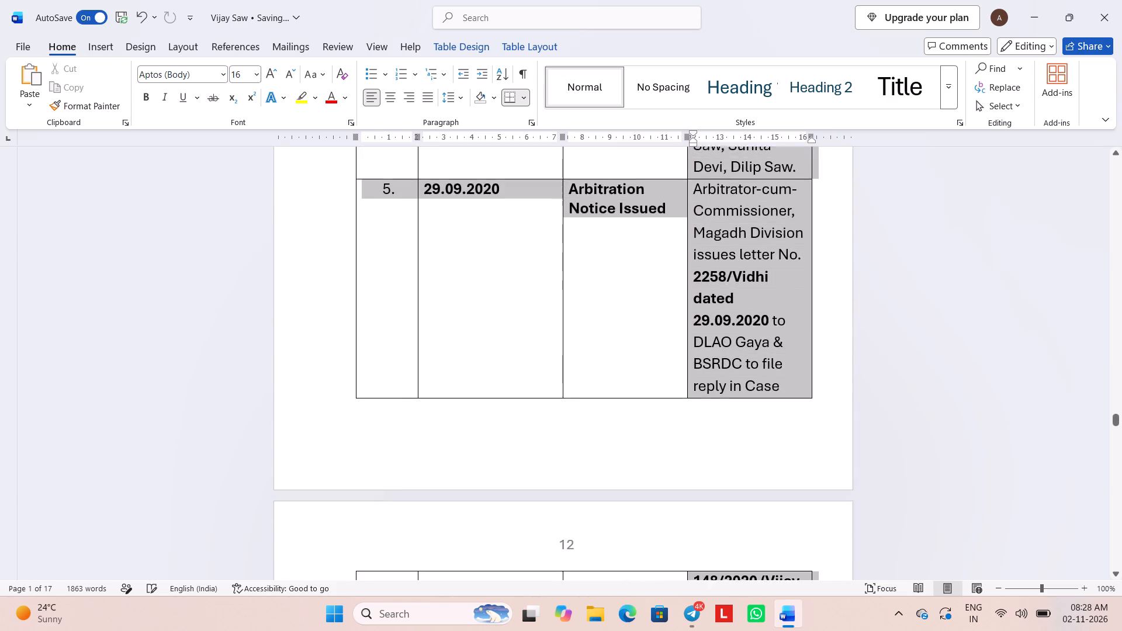
pyautogui.moveTo(673, 598); pyautogui.dragTo(727, 630)
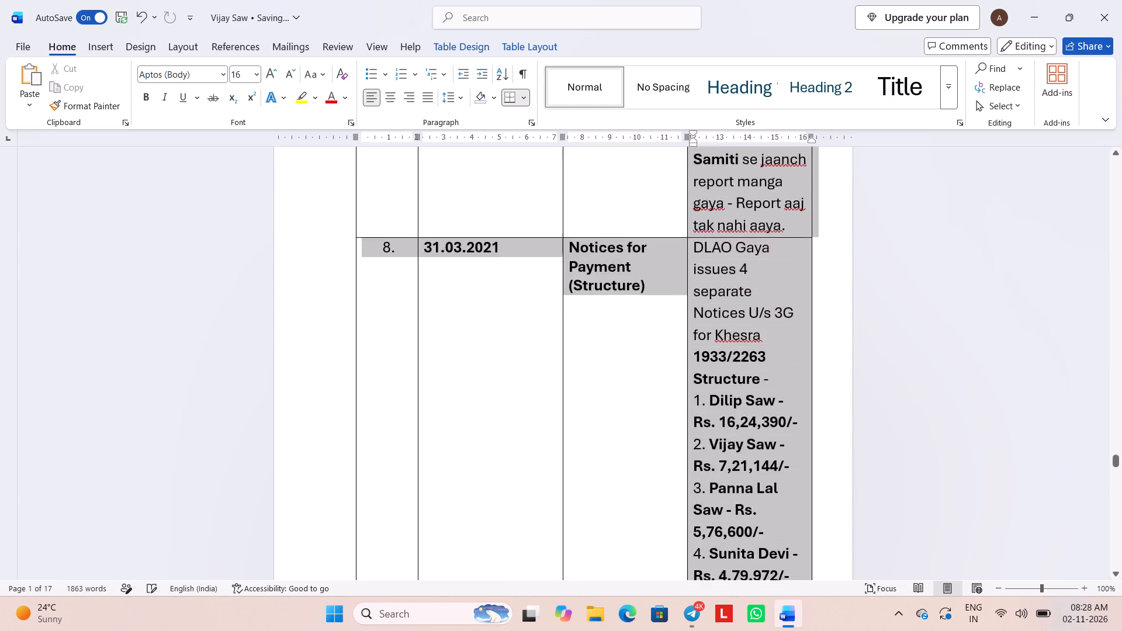
pyautogui.moveTo(727, 630); pyautogui.dragTo(717, 630)
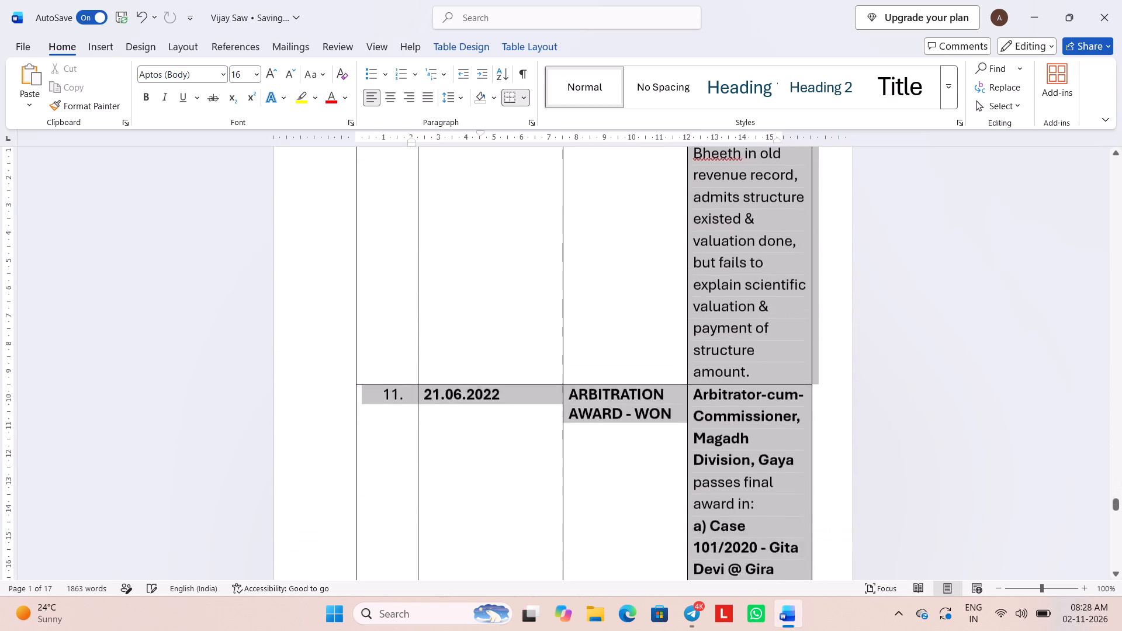
pyautogui.moveTo(717, 630); pyautogui.dragTo(715, 630)
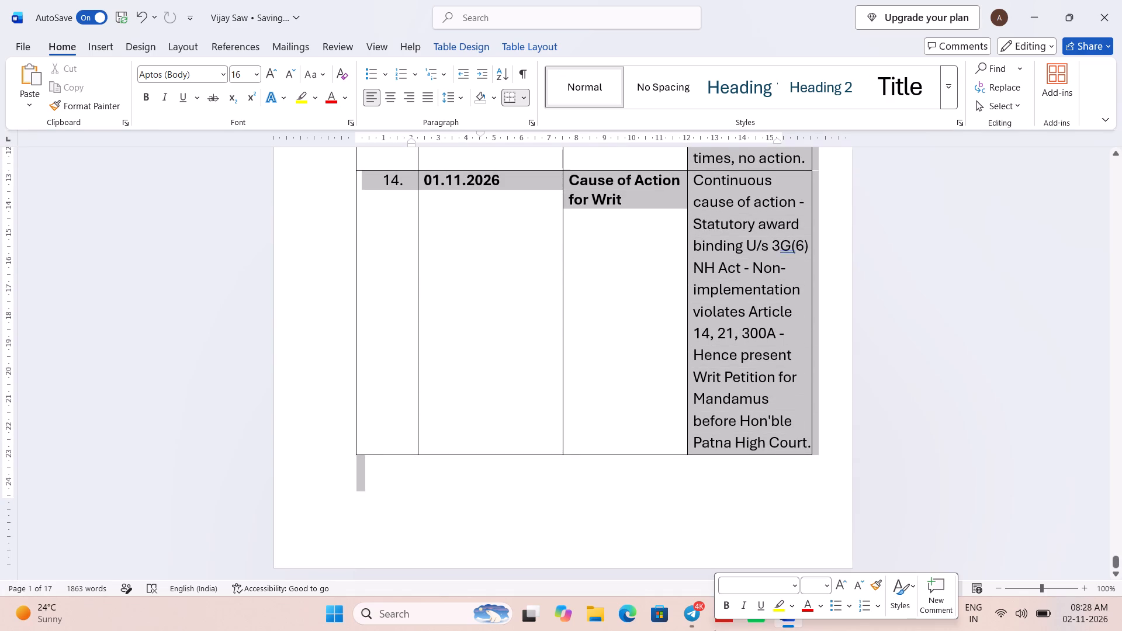
pyautogui.hotkey('ctrl', 'c')
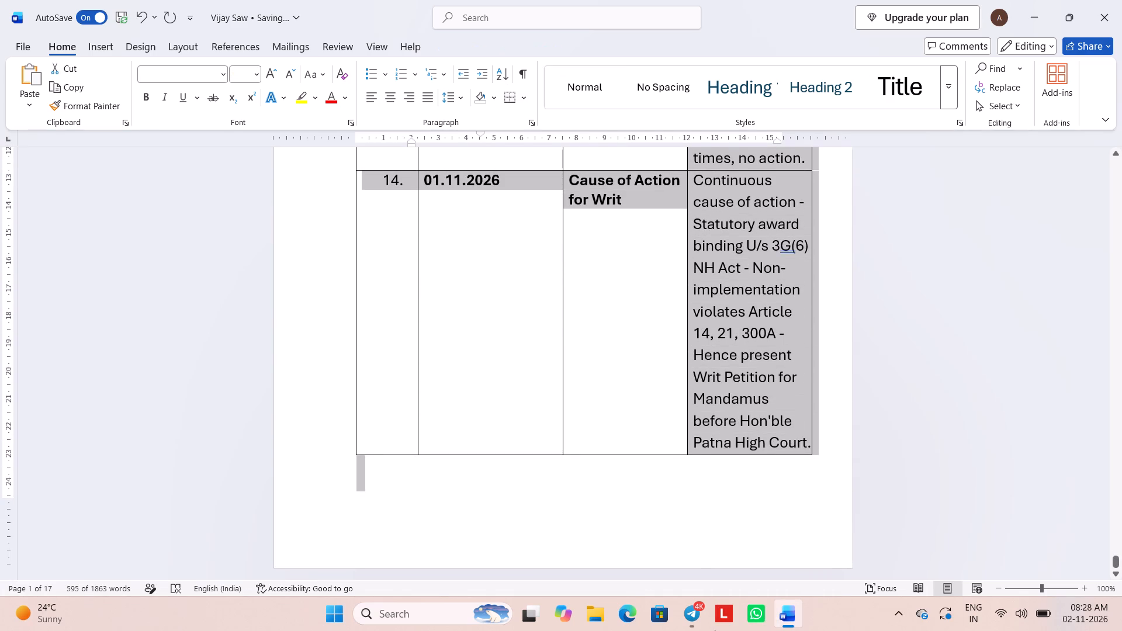
# Open the related petition document modified yesterday at 08:23 PM from the recent files in a new Word window.
pyautogui.click(340, 624)
pyautogui.click(414, 487)
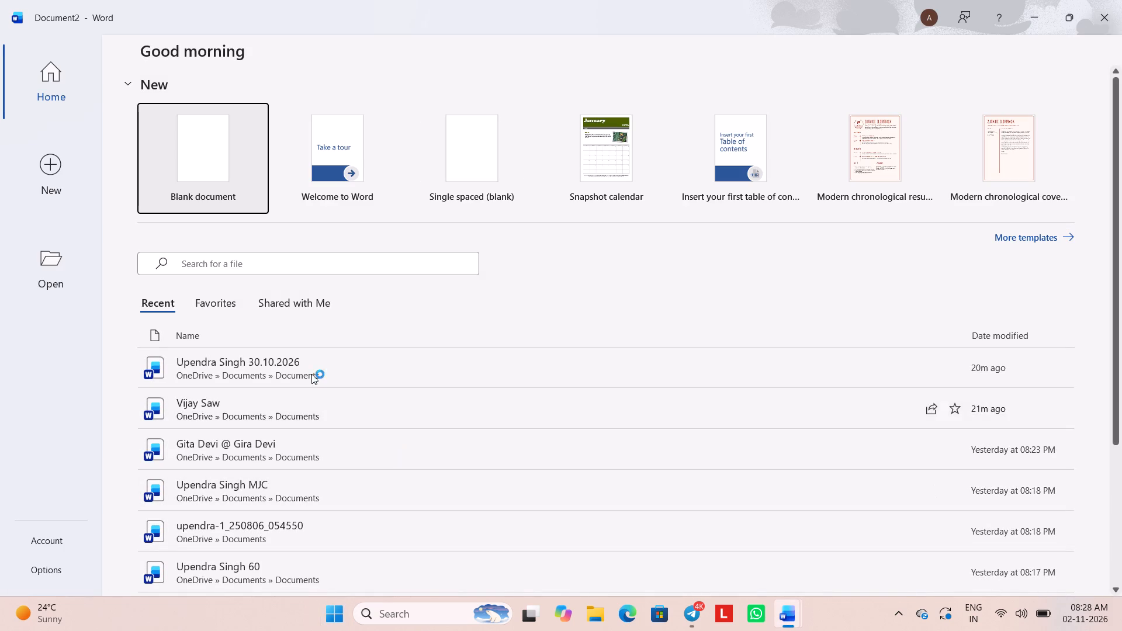
pyautogui.click(374, 454)
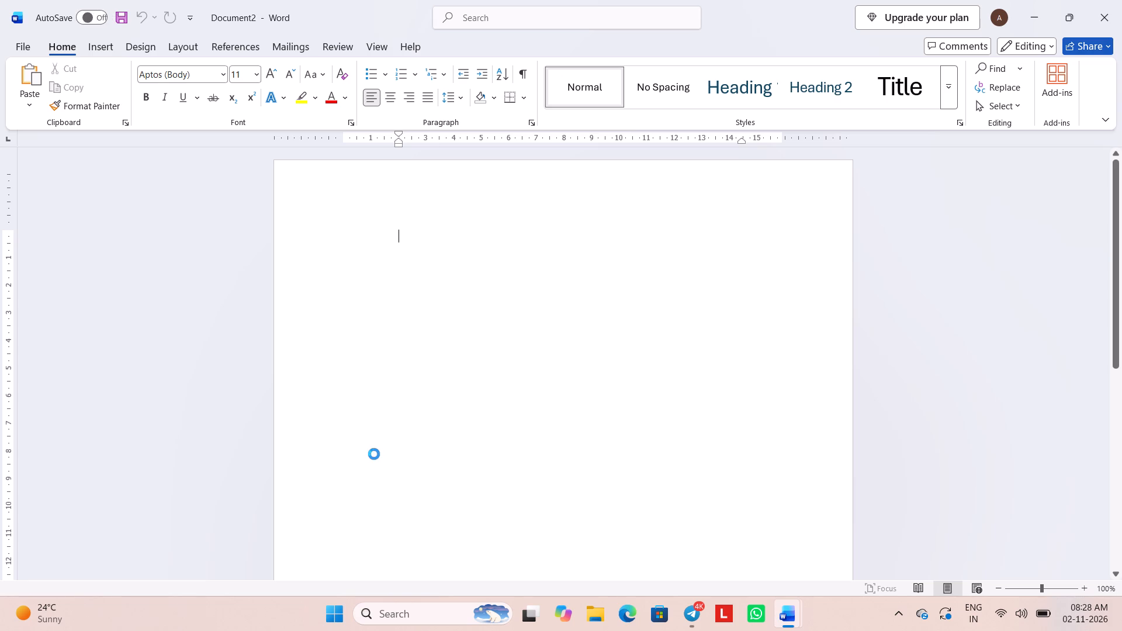
# Replace the "Date and Event" line after the synopsis with the copied List of Dates and Events heading and table.
pyautogui.scroll(-10, 374, 454)
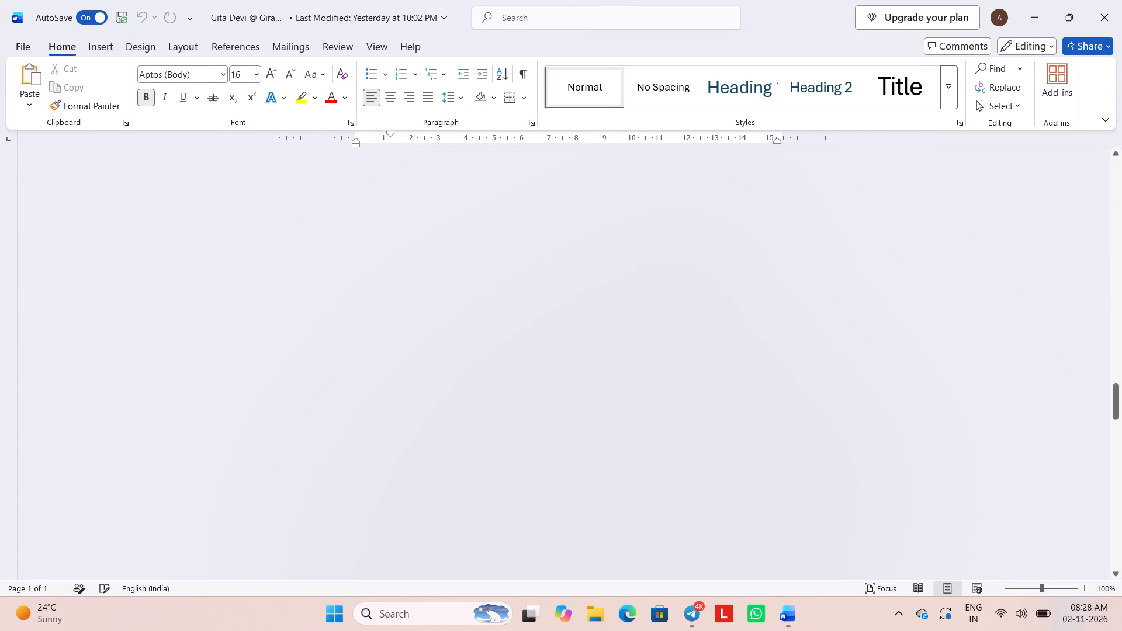
pyautogui.scroll(-12, 374, 454)
pyautogui.scroll(1, 374, 454)
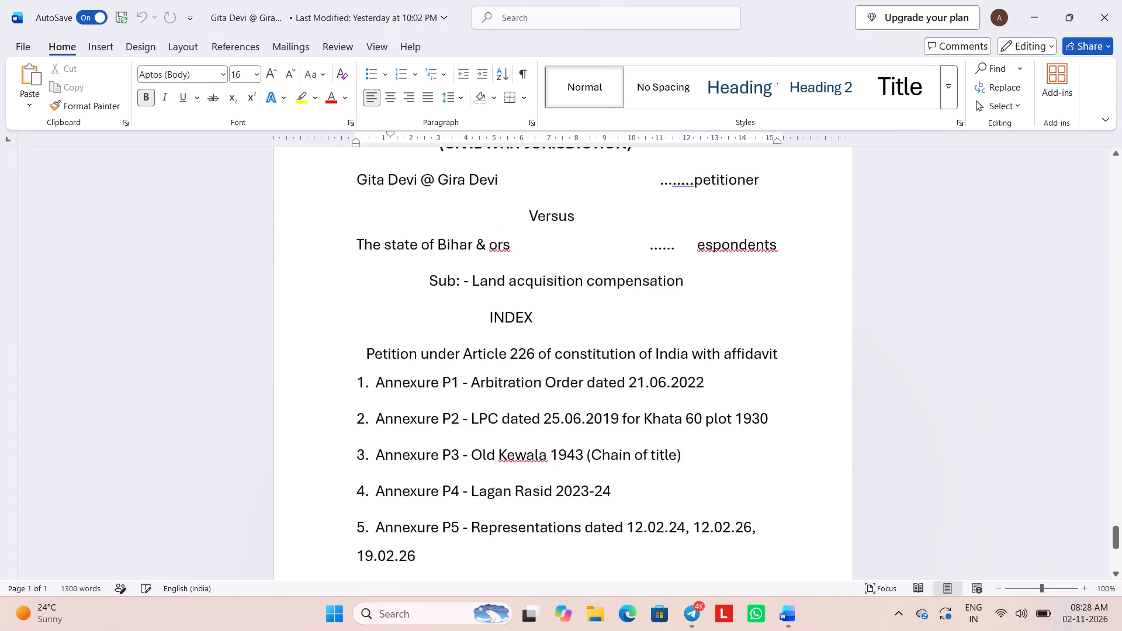
pyautogui.scroll(3, 374, 454)
pyautogui.click(374, 454)
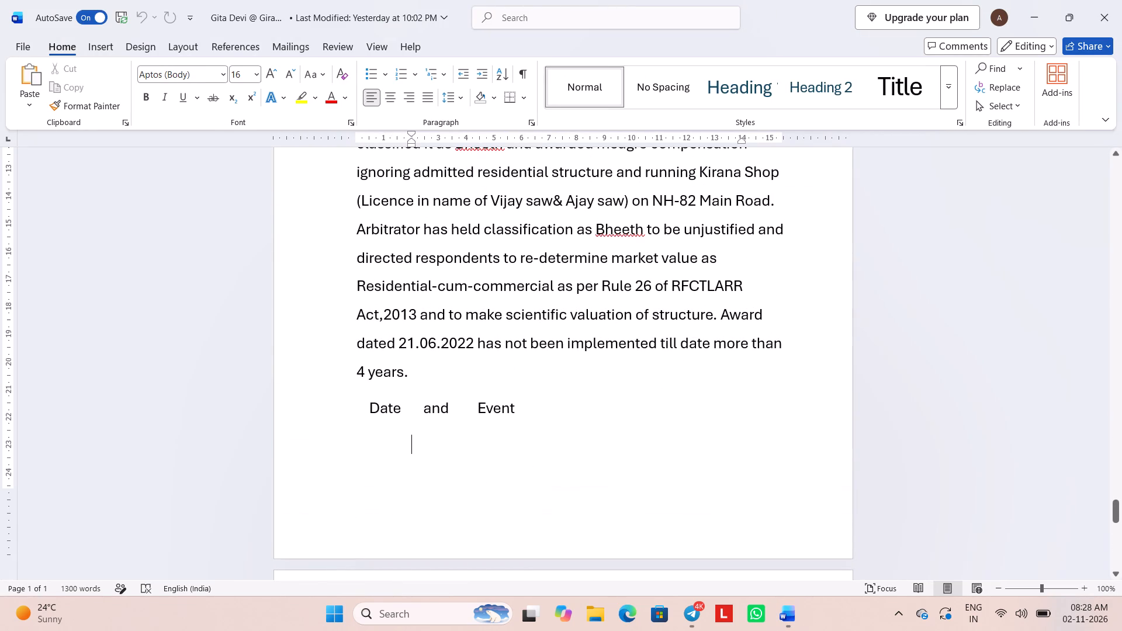
pyautogui.moveTo(538, 473); pyautogui.dragTo(430, 390)
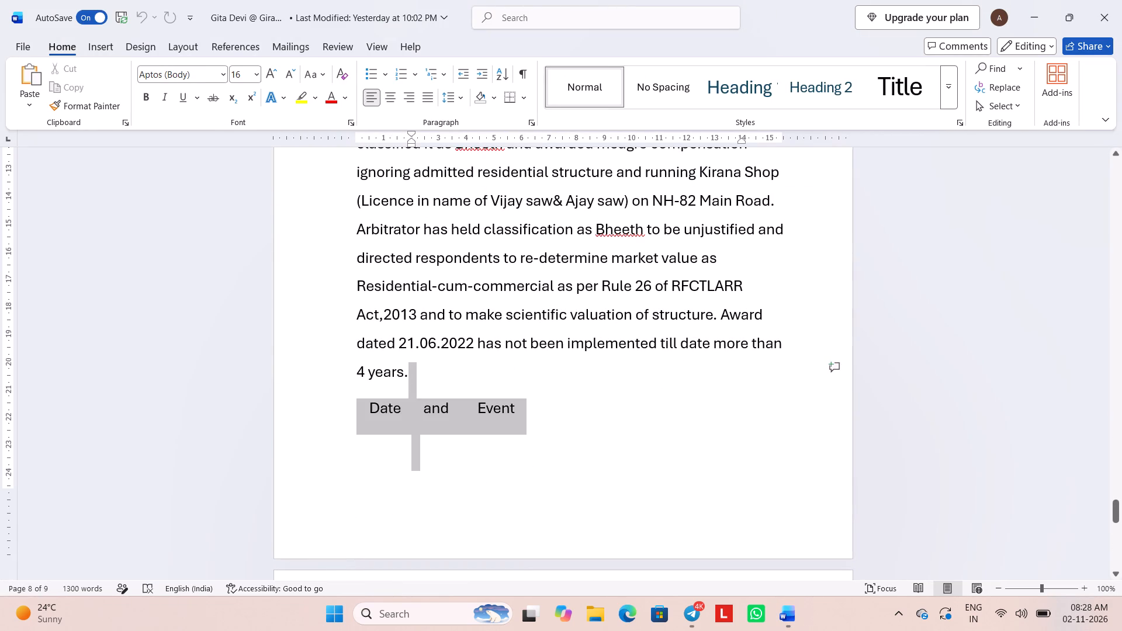
pyautogui.moveTo(430, 390); pyautogui.dragTo(331, 406)
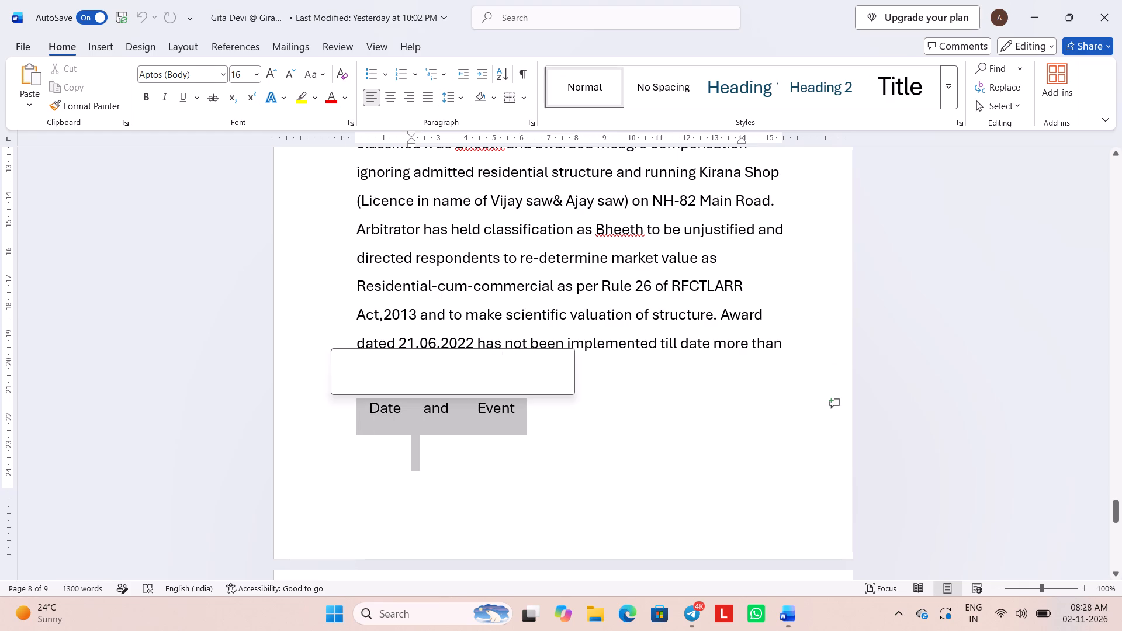
pyautogui.hotkey('ctrl', 'v')
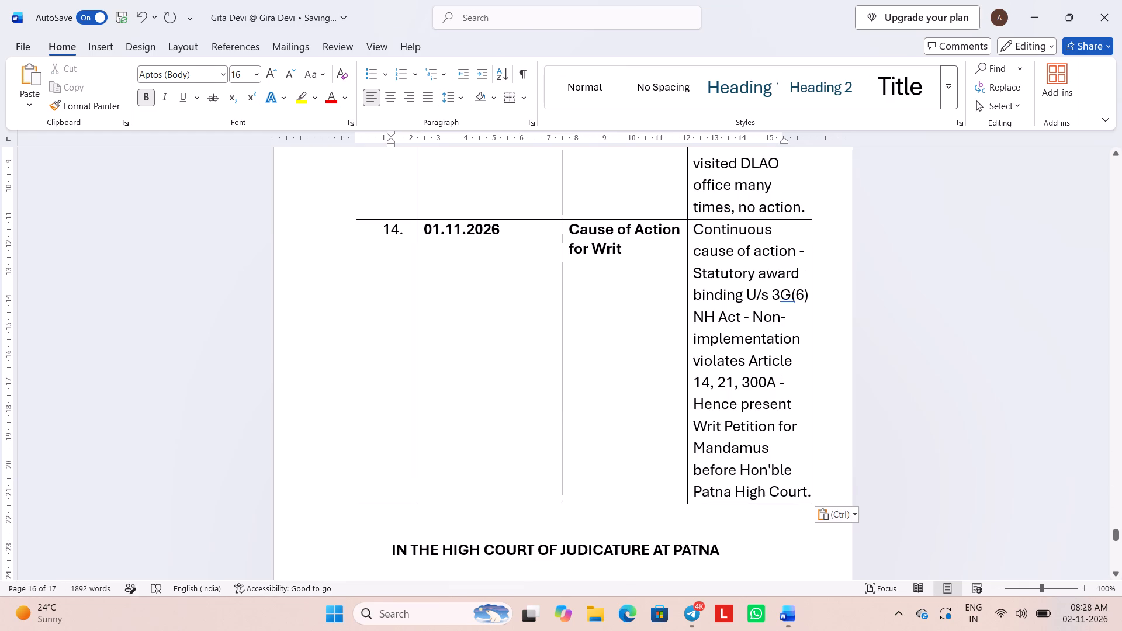
# Insert a page break before the "IN THE HIGH COURT OF JUDICATURE AT PATNA" heading that follows row 14 of the table.
pyautogui.click(104, 44)
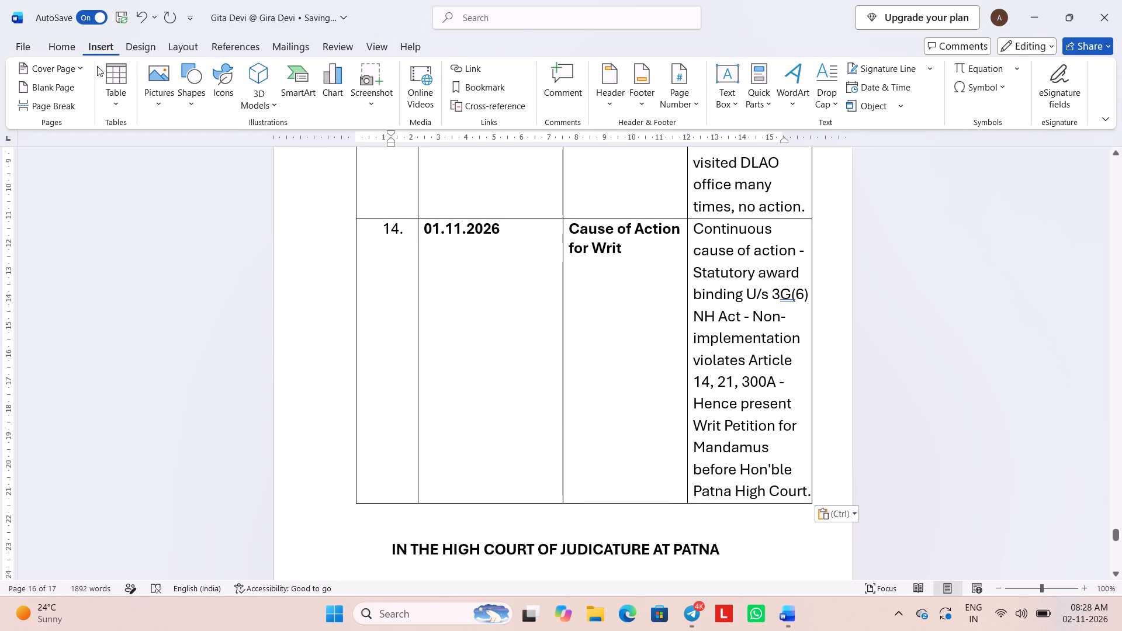
pyautogui.click(61, 105)
# Add two blank lines before the LIST OF DATES AND EVENTS heading to move it onto the next page with its table.
pyautogui.scroll(-1, 454, 383)
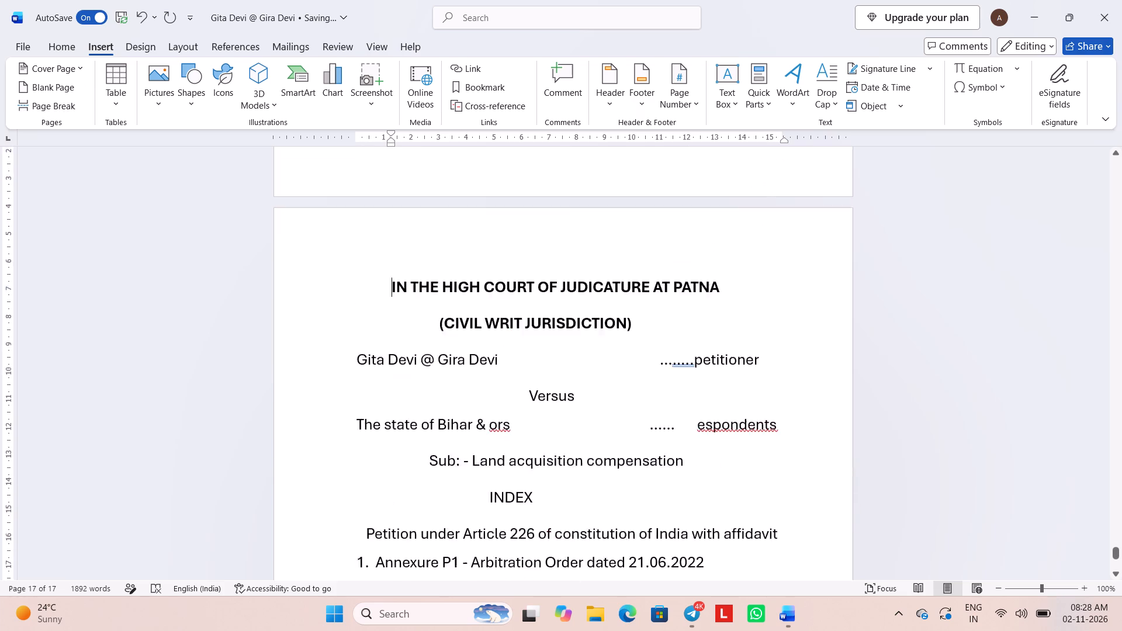
pyautogui.scroll(-5, 454, 383)
pyautogui.scroll(10, 454, 383)
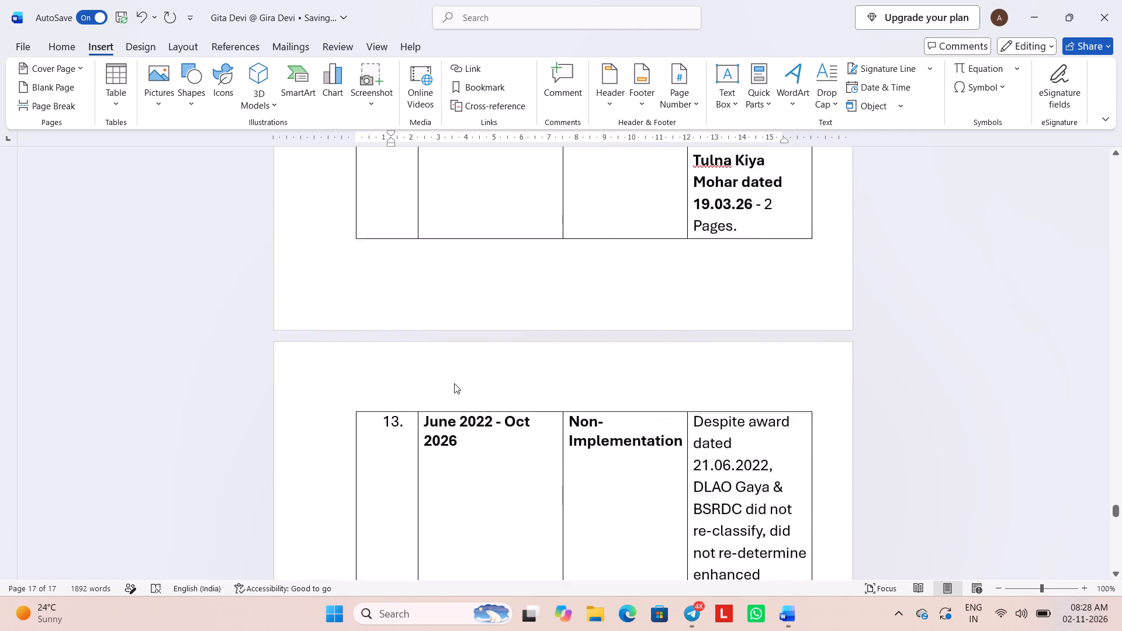
pyautogui.scroll(17, 454, 383)
pyautogui.scroll(-5, 454, 383)
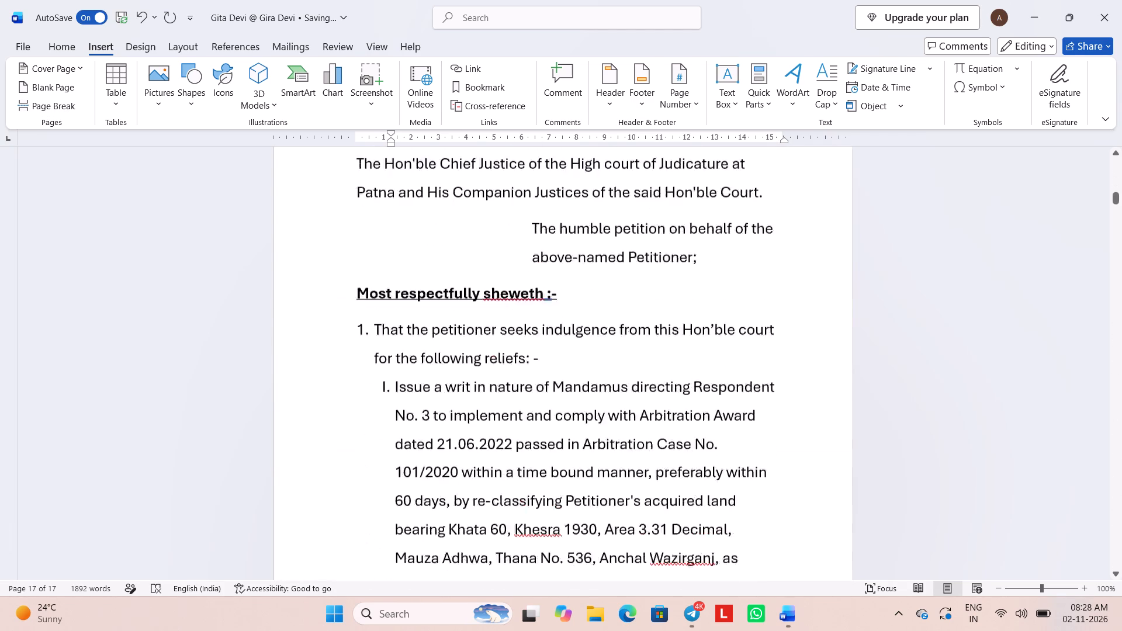
pyautogui.scroll(-13, 454, 383)
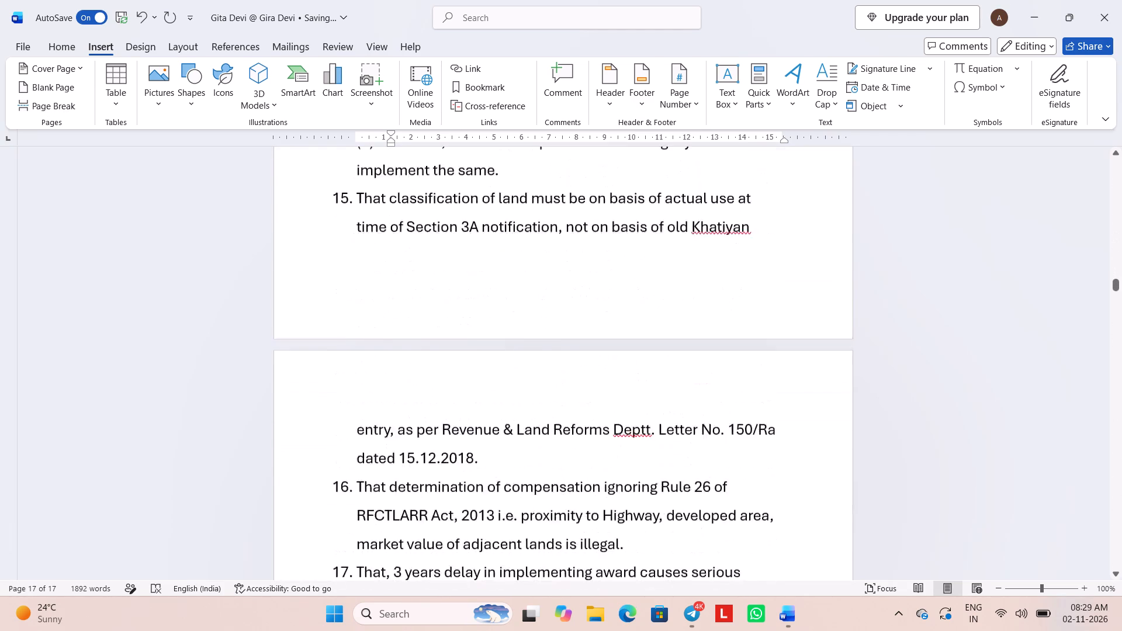
pyautogui.scroll(-9, 454, 383)
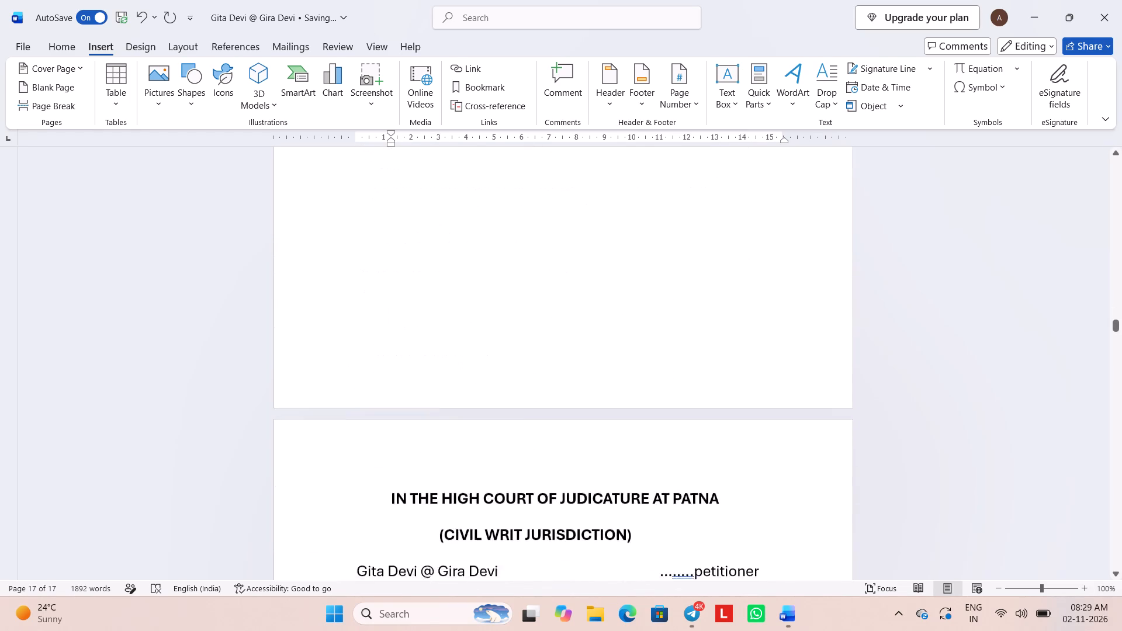
pyautogui.scroll(-4, 454, 383)
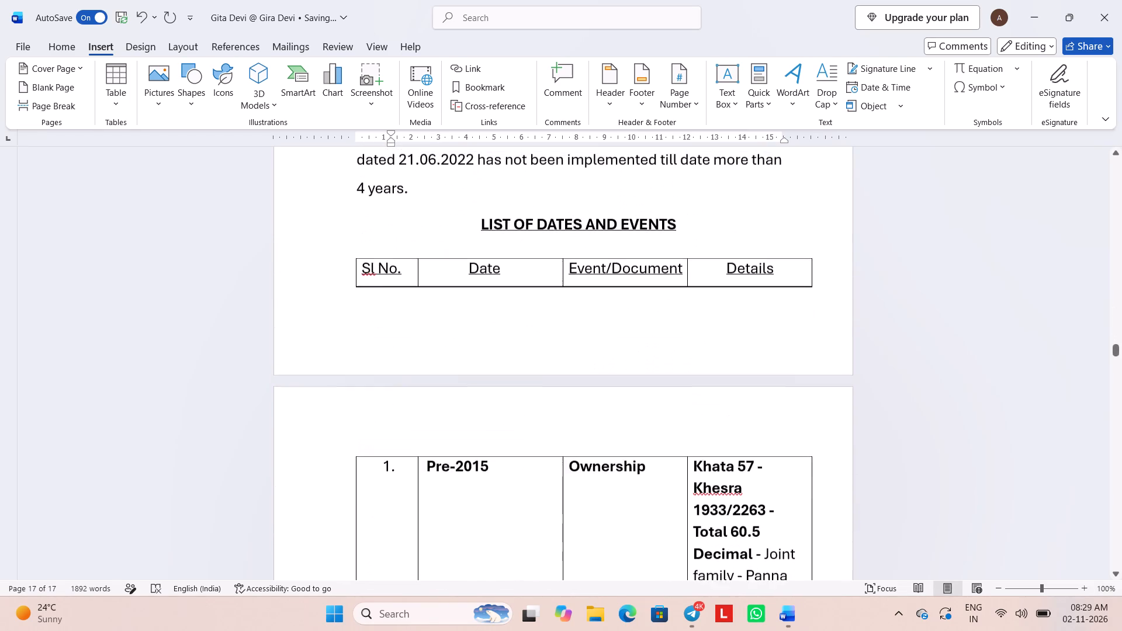
pyautogui.click(456, 290)
pyautogui.press('Return')
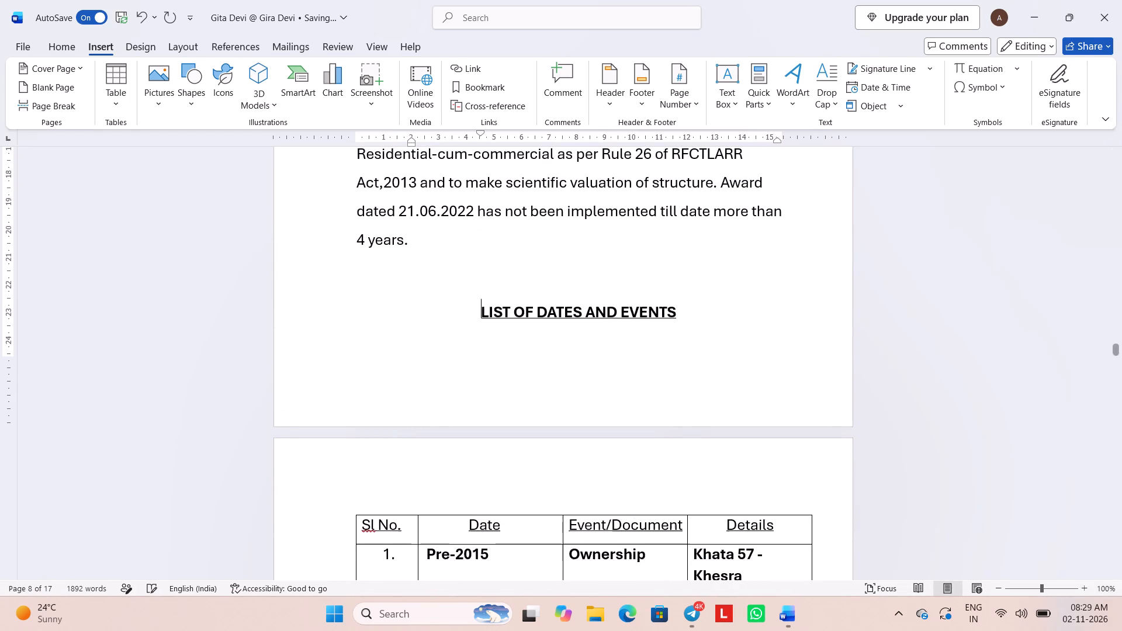
pyautogui.press('Return')
# Remove the original indent and the surplus blank page before the court heading that follows the dates table.
pyautogui.scroll(-6, 625, 400)
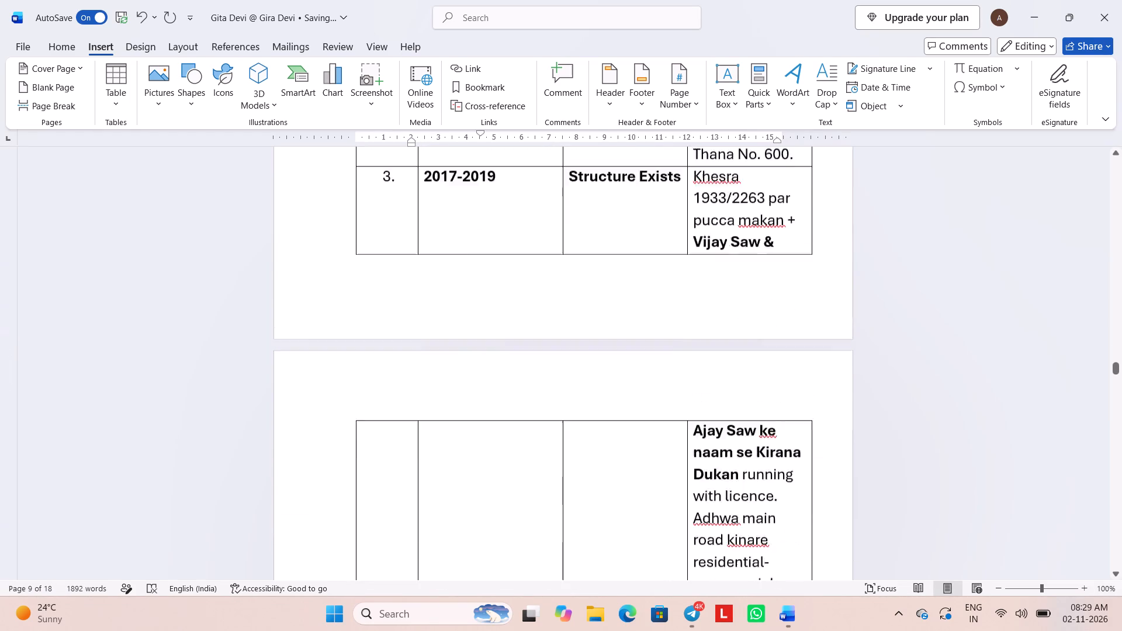
pyautogui.scroll(-11, 625, 400)
pyautogui.scroll(5, 625, 400)
pyautogui.scroll(-2, 625, 400)
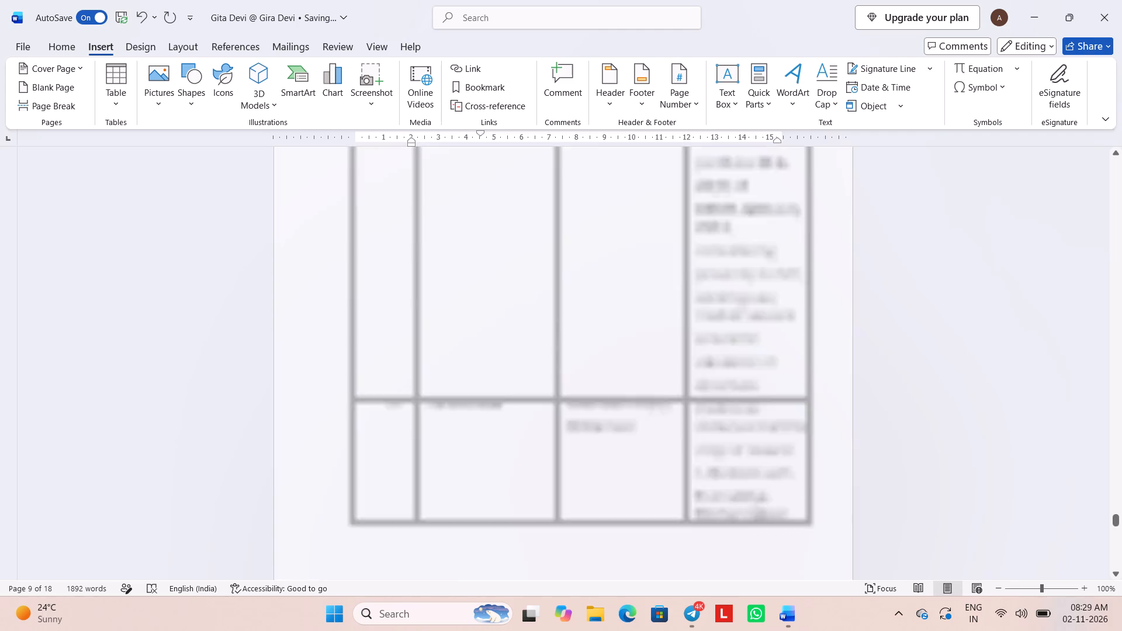
pyautogui.scroll(-2, 625, 400)
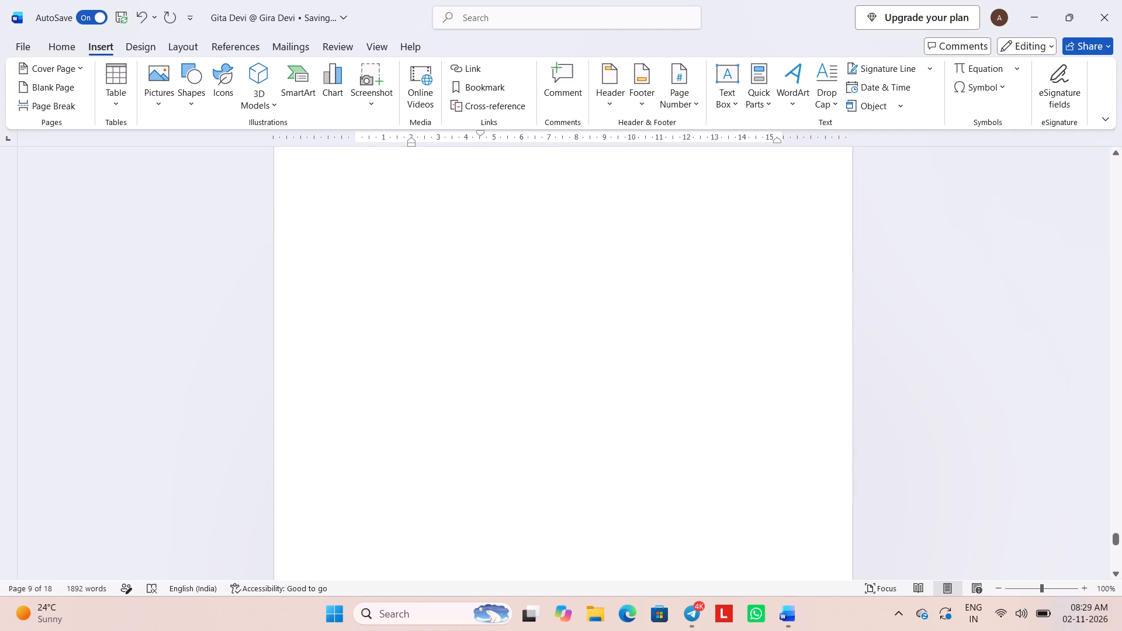
pyautogui.scroll(-1, 625, 400)
pyautogui.click(389, 416)
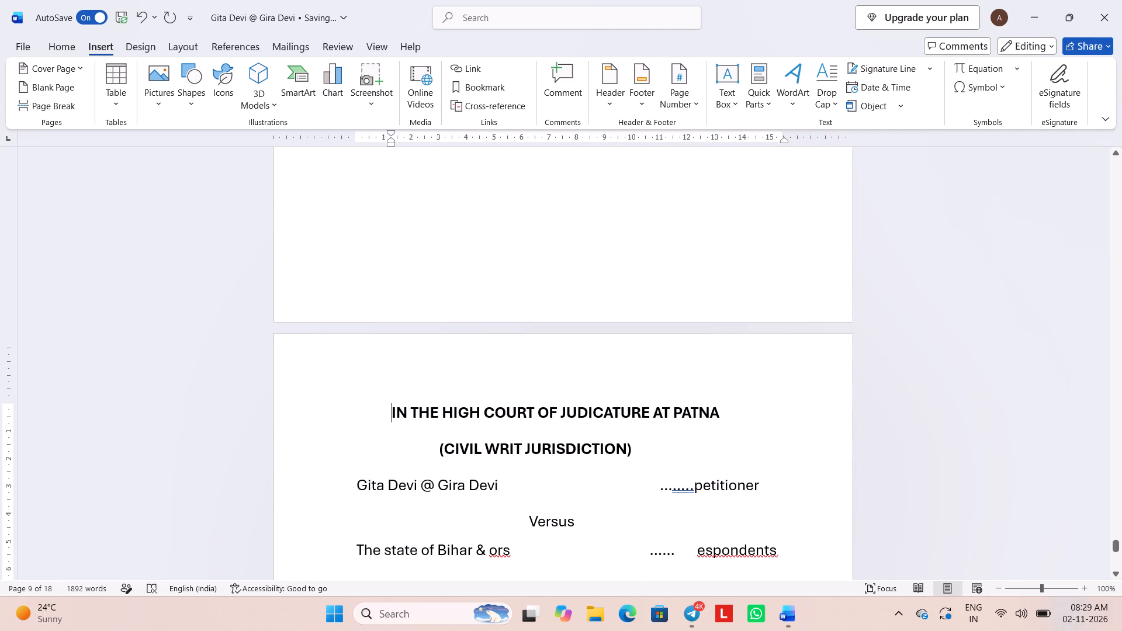
pyautogui.press('BackSpace')
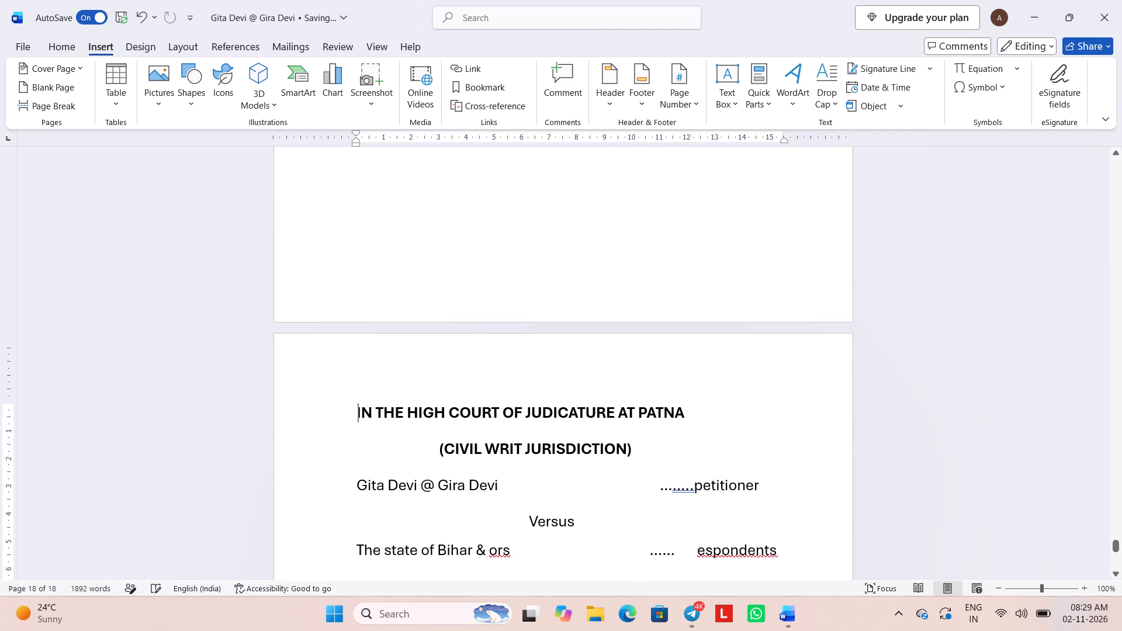
pyautogui.press('BackSpace')
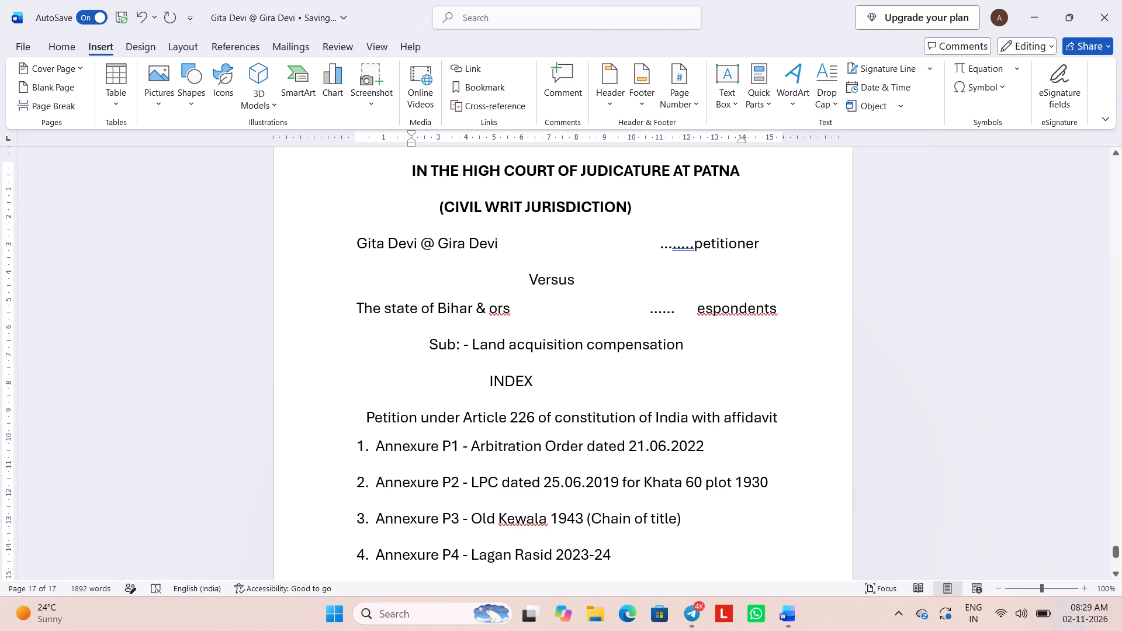
# Check the page layout from the affidavit through the List of Dates and Events table to the closing index.
pyautogui.scroll(2, 416, 435)
pyautogui.scroll(-2, 416, 435)
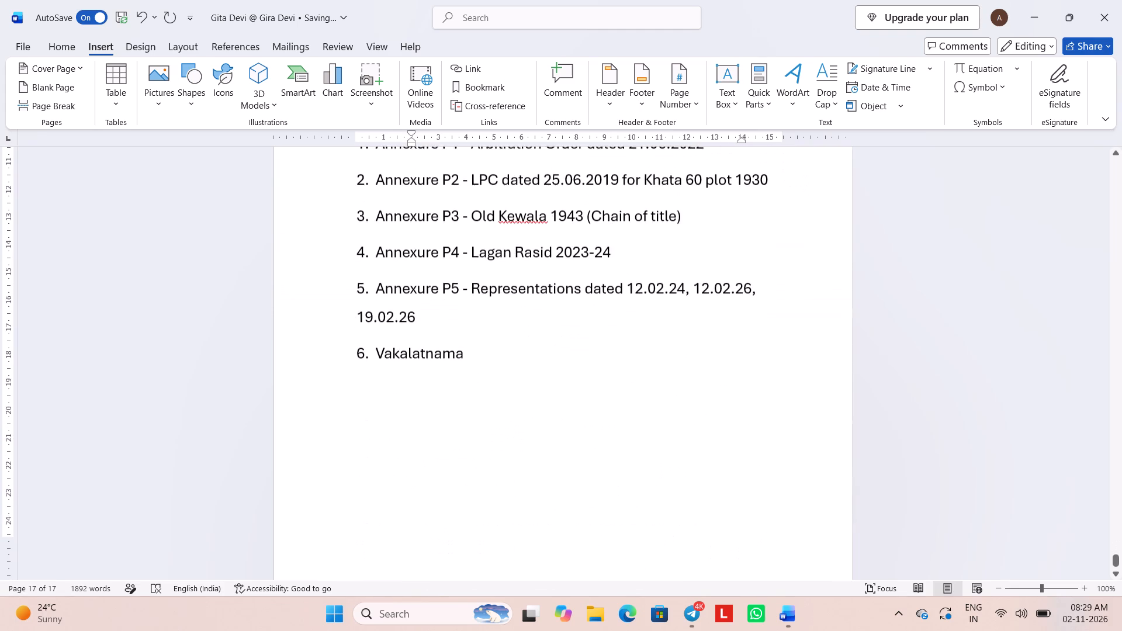
pyautogui.scroll(8, 416, 435)
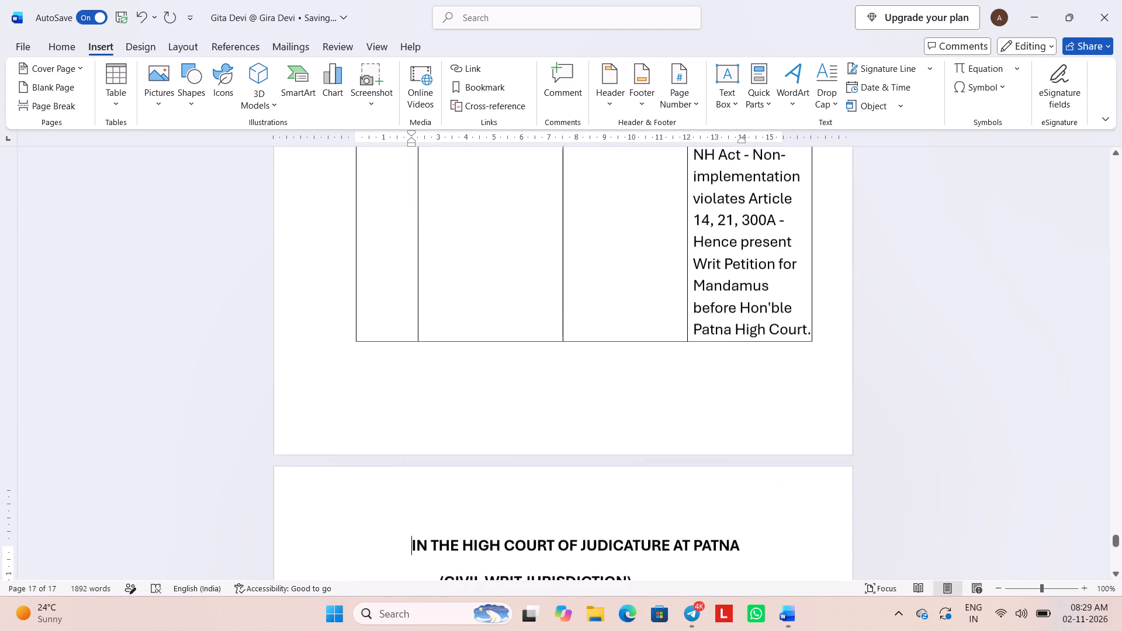
pyautogui.scroll(13, 416, 435)
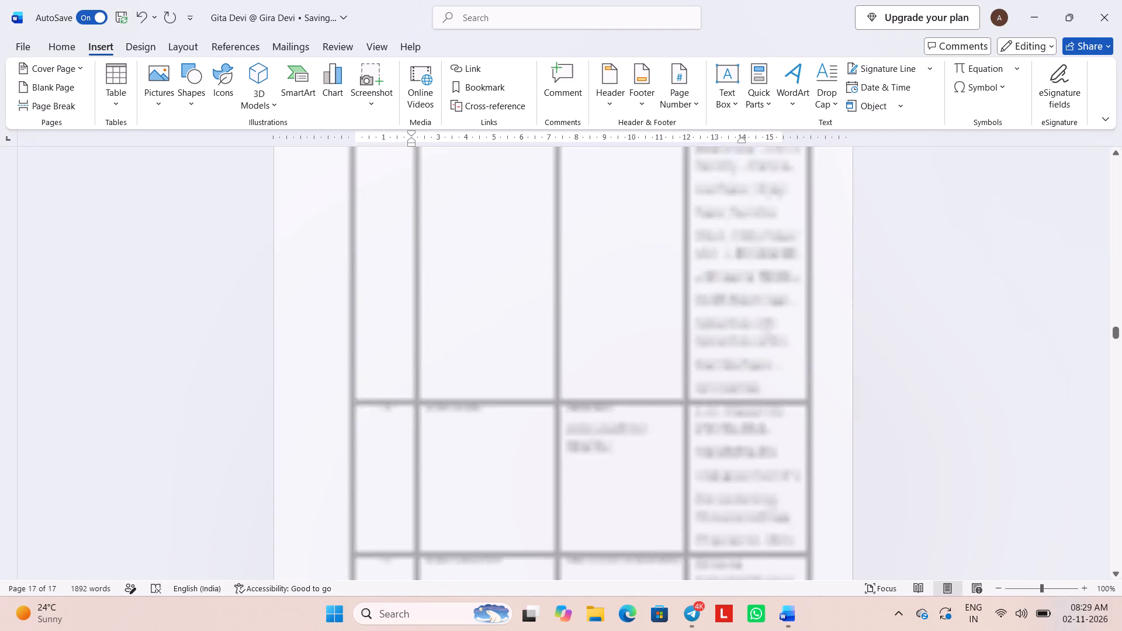
pyautogui.click(416, 435)
pyautogui.scroll(1, 416, 435)
pyautogui.scroll(-1, 416, 435)
pyautogui.scroll(2, 416, 435)
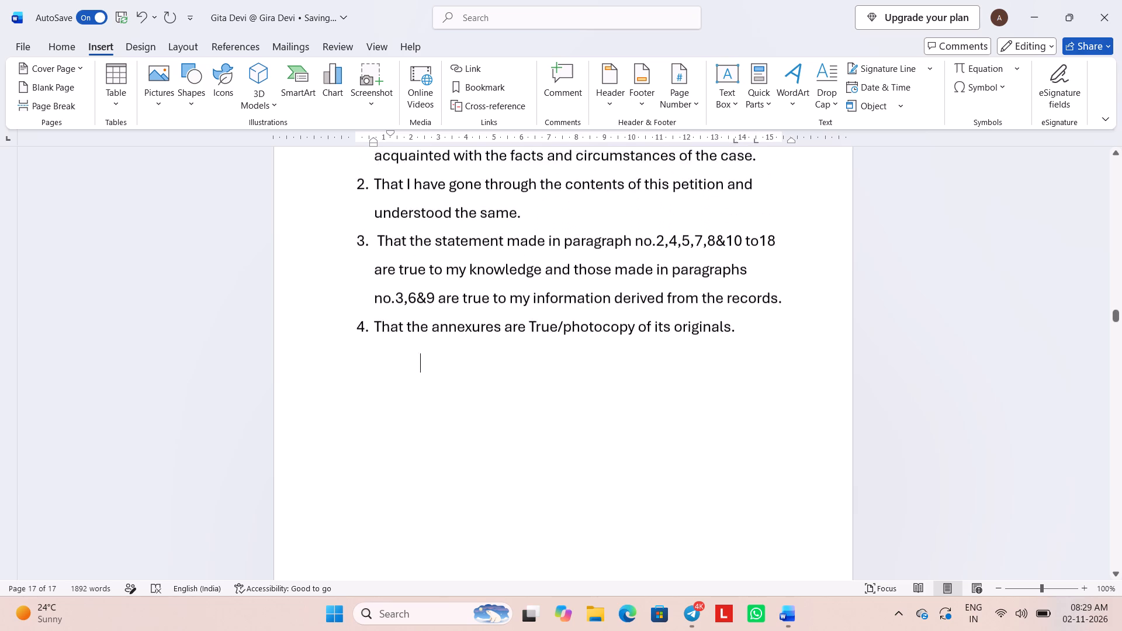
pyautogui.scroll(-8, 416, 435)
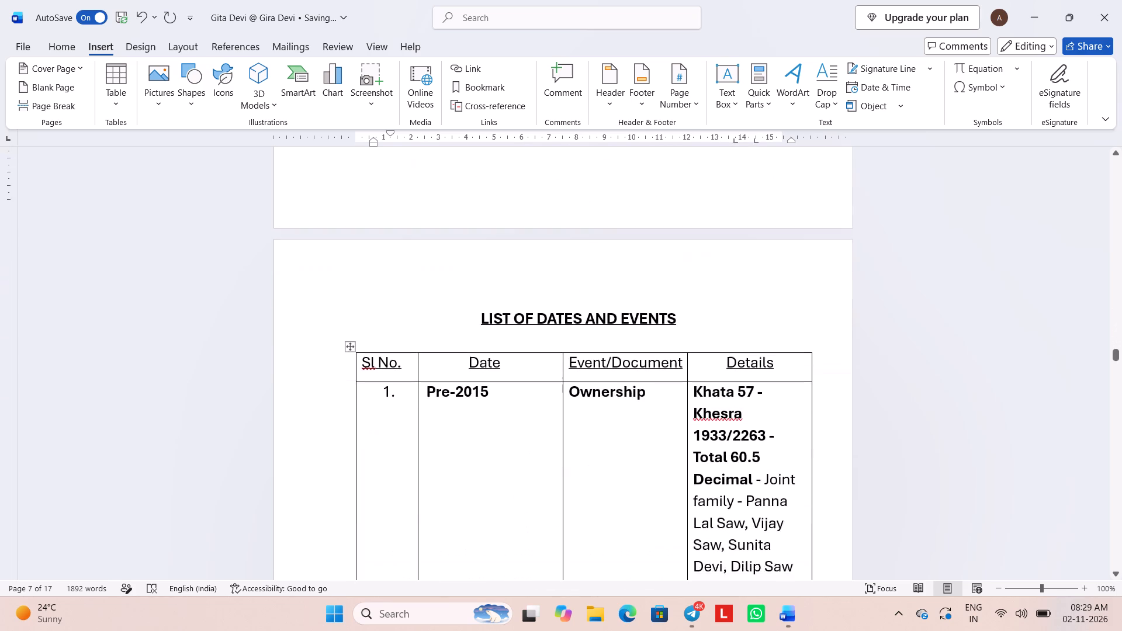
pyautogui.scroll(-9, 416, 435)
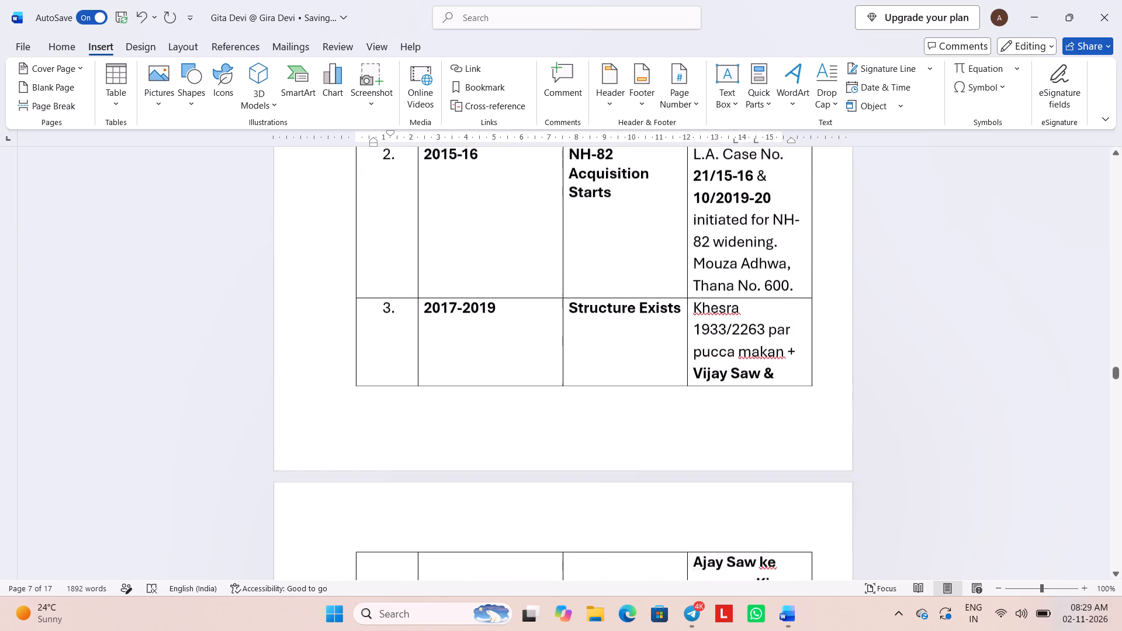
pyautogui.scroll(-9, 416, 435)
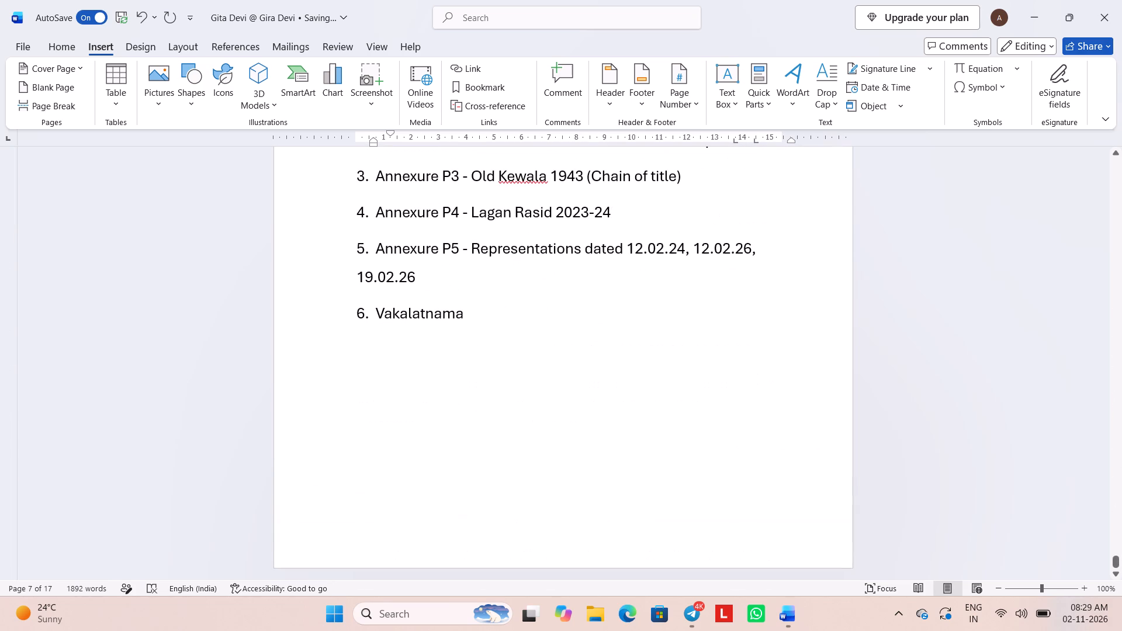
pyautogui.click(416, 435)
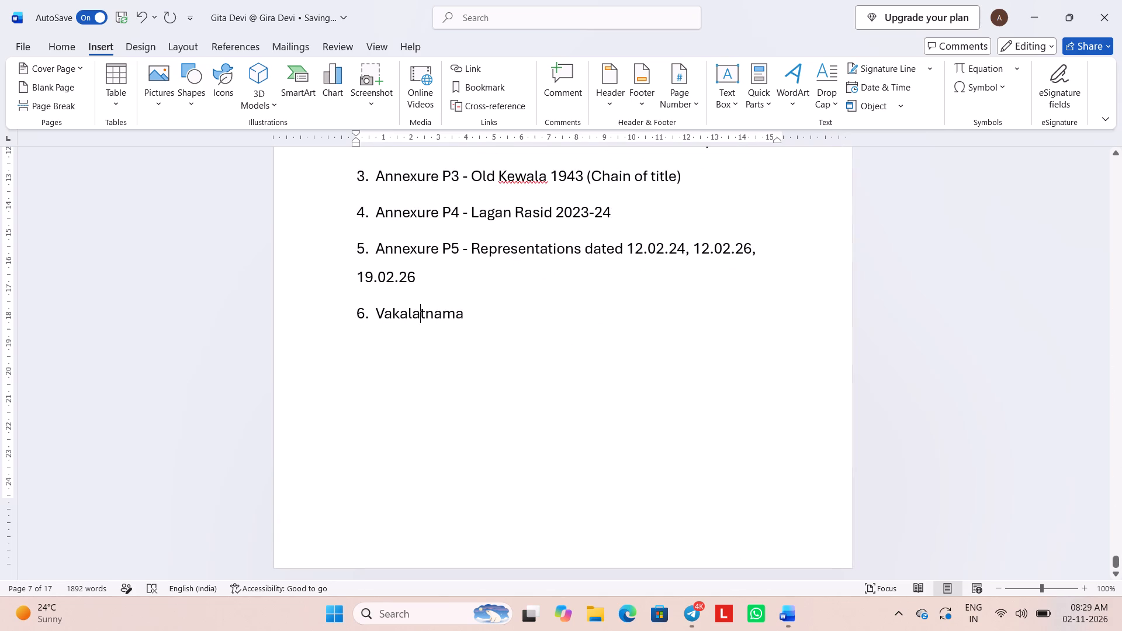
# Delete the leading spaces before the "Sub: - Land acquisition compensation" line so it starts near the left margin.
pyautogui.scroll(2, 416, 435)
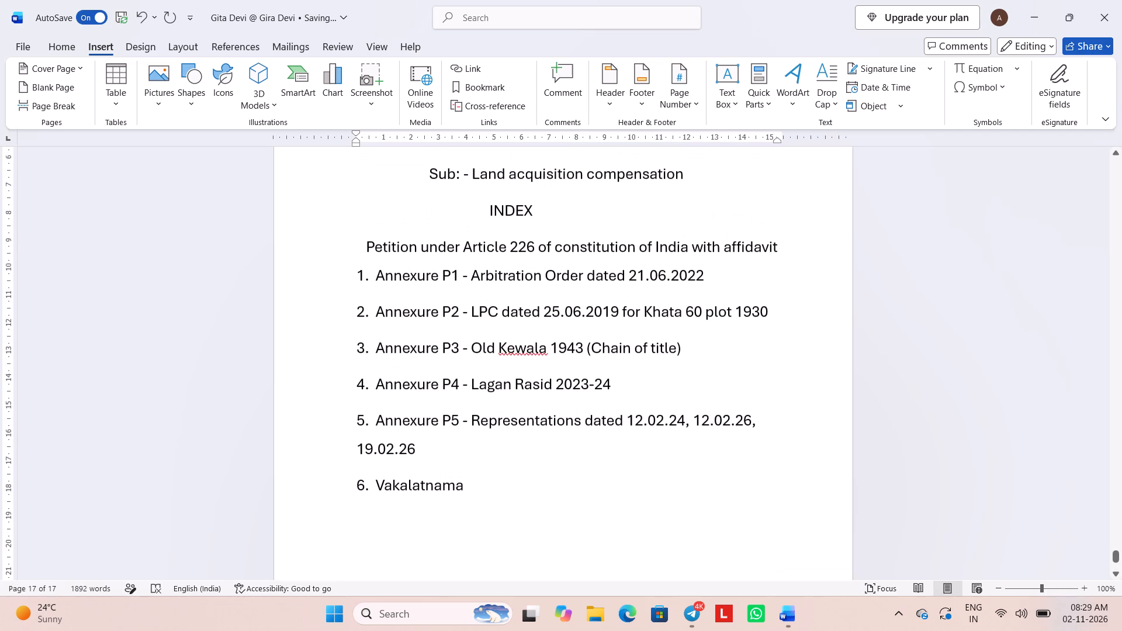
pyautogui.scroll(3, 416, 435)
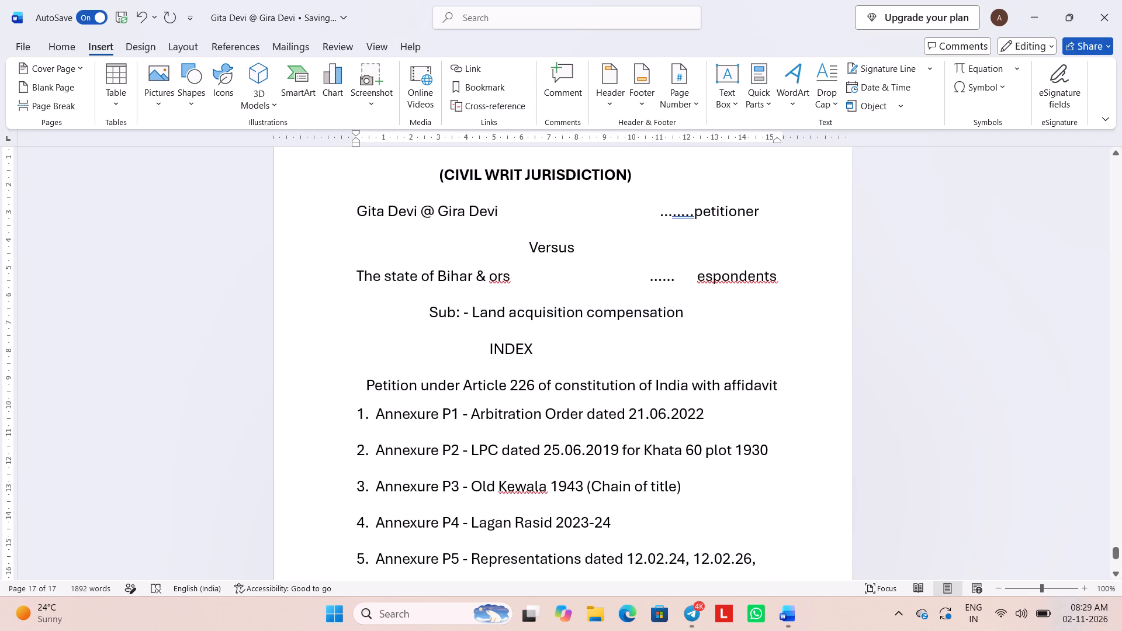
pyautogui.click(428, 328)
pyautogui.press('BackSpace')
pyautogui.press('BackSpace')
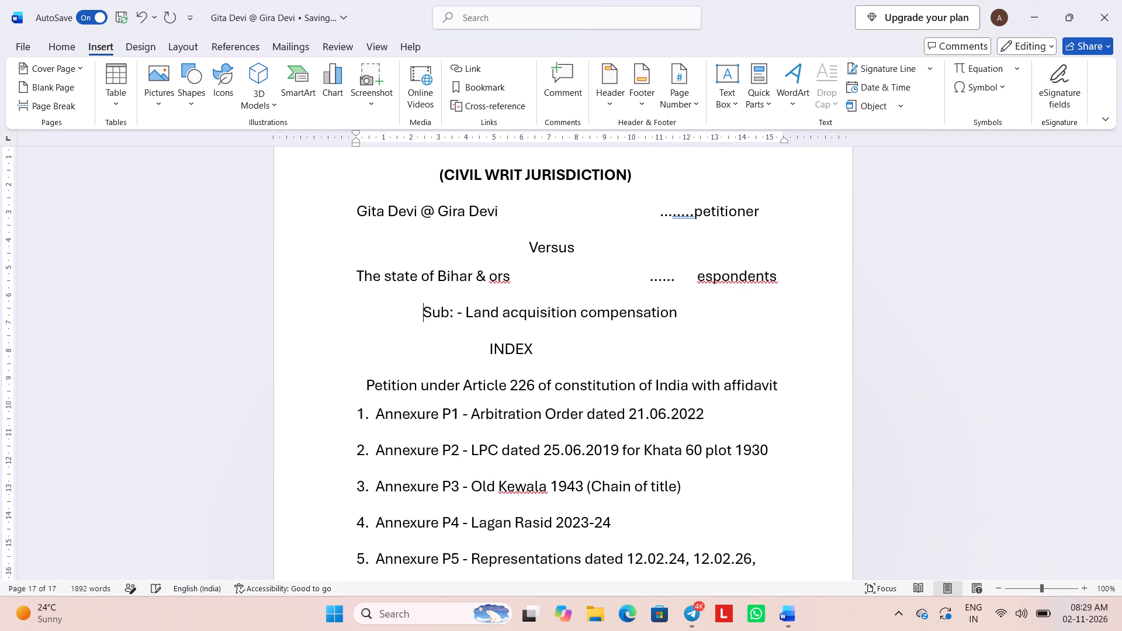
pyautogui.press('BackSpace')
pyautogui.press('BackSpace')
pyautogui.press('BackSpace')
pyautogui.press('BackSpace')
pyautogui.press('BackSpace')
pyautogui.press('BackSpace')
pyautogui.press('BackSpace')
pyautogui.press('BackSpace')
pyautogui.press('BackSpace')
pyautogui.press('BackSpace')
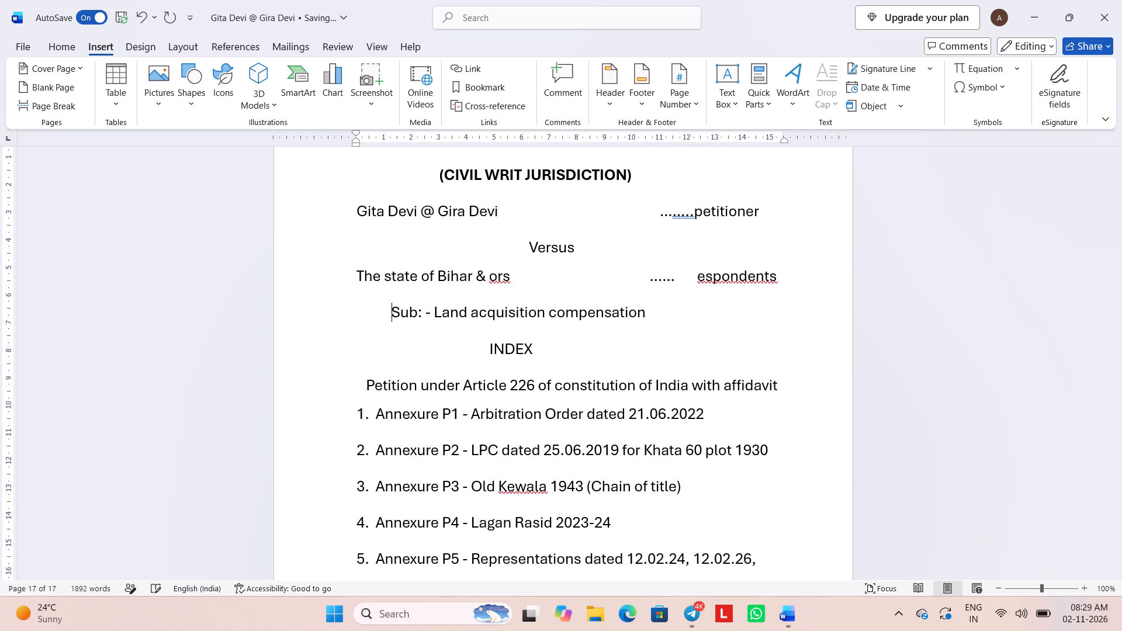
pyautogui.press('BackSpace')
pyautogui.press('BackSpace')
pyautogui.press('BackSpace')
pyautogui.press('BackSpace')
pyautogui.press('BackSpace')
pyautogui.press('BackSpace')
pyautogui.press('BackSpace')
pyautogui.press('BackSpace')
pyautogui.press('BackSpace')
pyautogui.press('BackSpace')
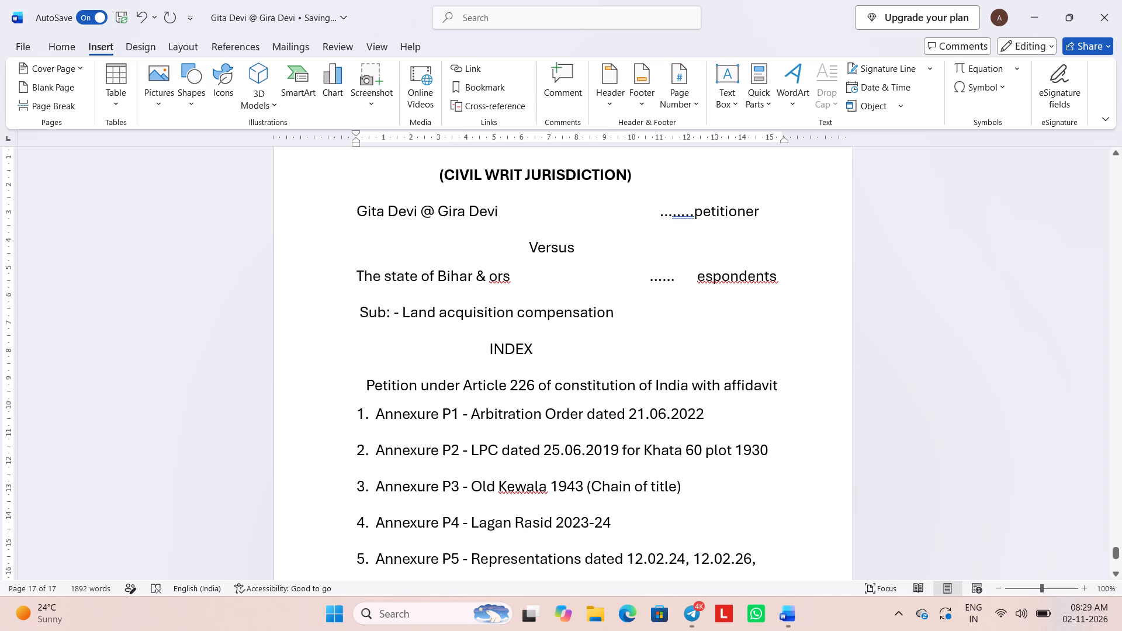
pyautogui.scroll(-1, 470, 413)
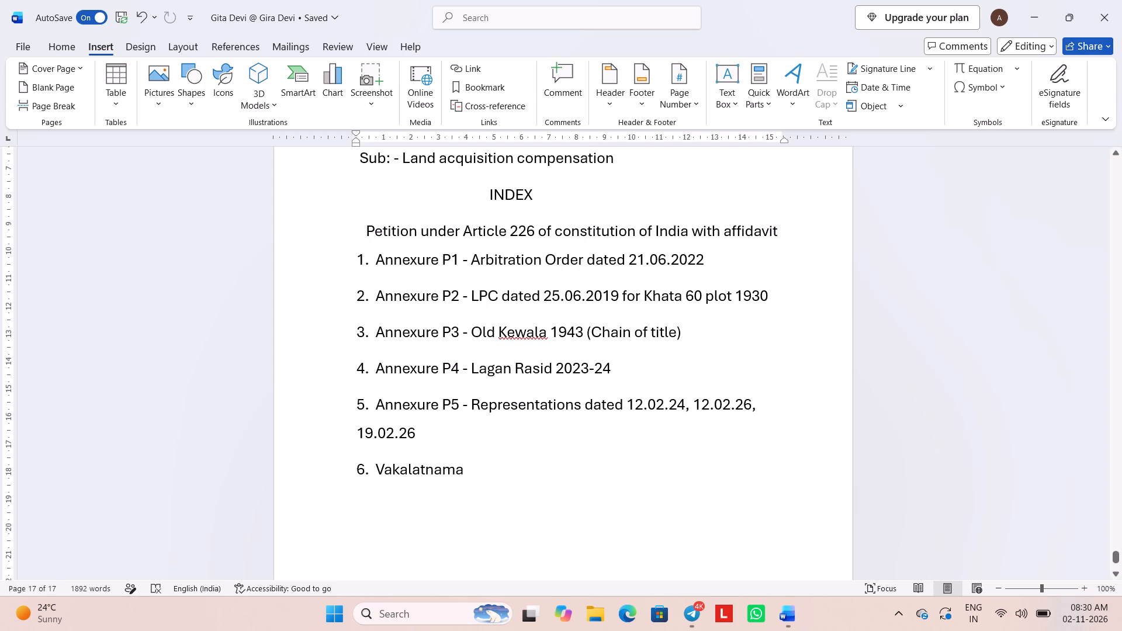
# Search the Word files for "index" in a new Word window and open the "Index making" document.
pyautogui.click(337, 615)
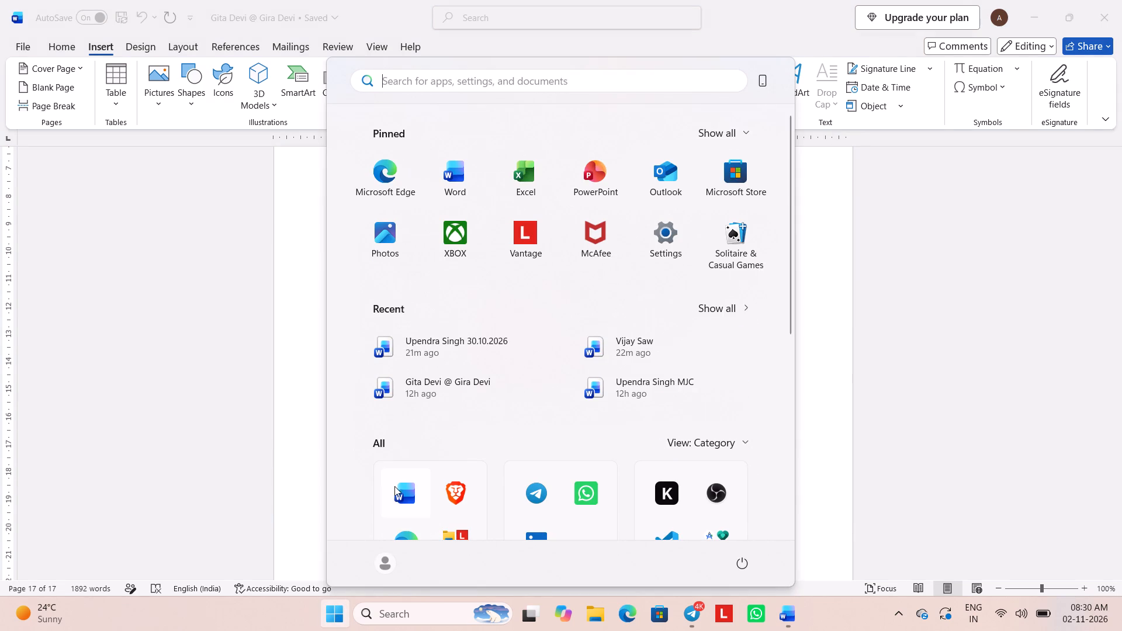
pyautogui.click(403, 496)
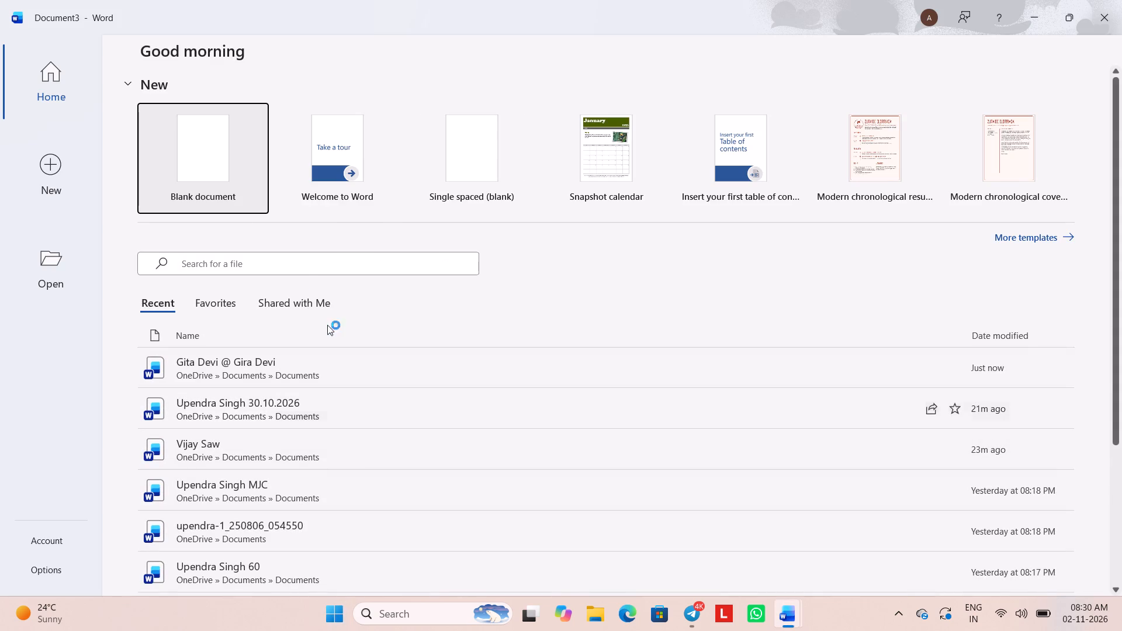
pyautogui.doubleClick(292, 270)
pyautogui.click(280, 265)
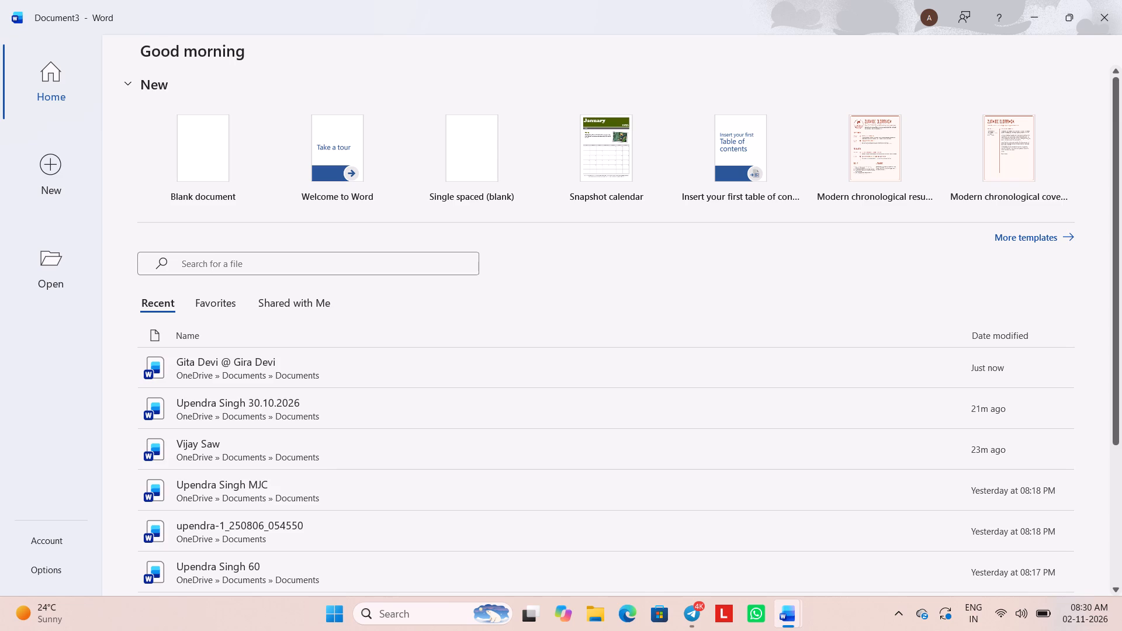
pyautogui.write('index')
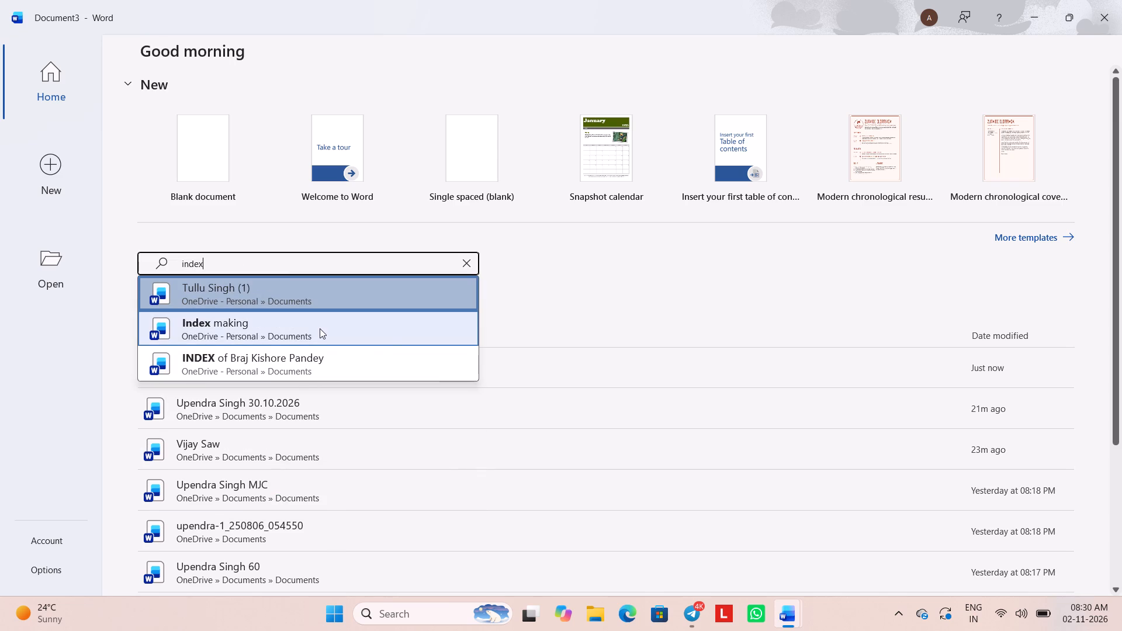
pyautogui.click(320, 328)
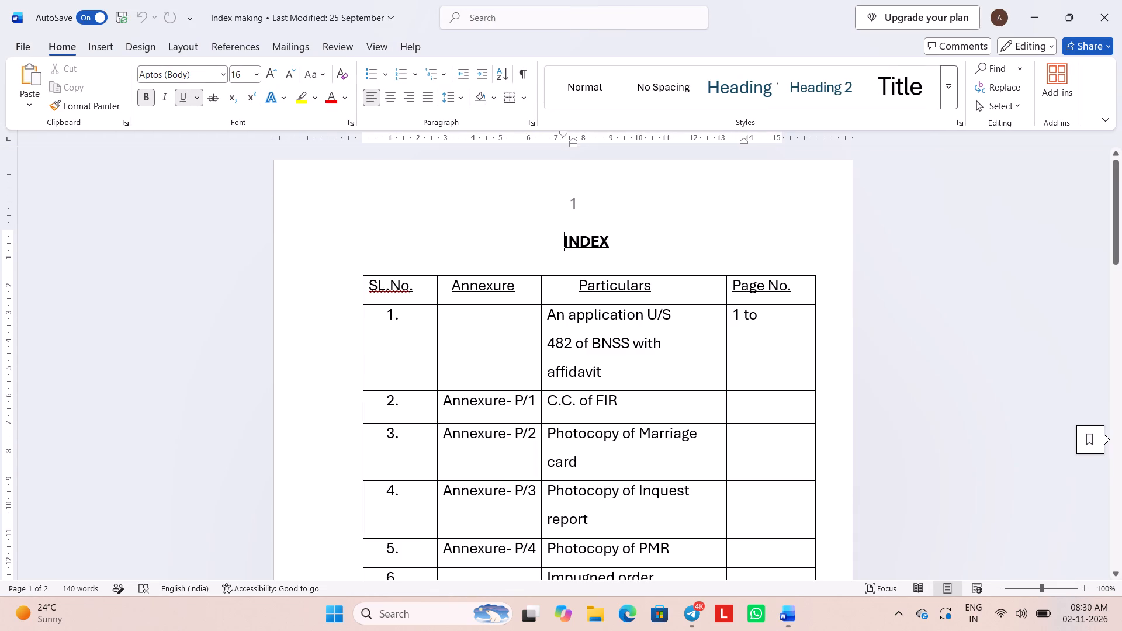
# Copy the INDEX heading with the table's header row and rows 1 to 3, and close the "Index making" document.
pyautogui.moveTo(410, 240); pyautogui.dragTo(709, 399)
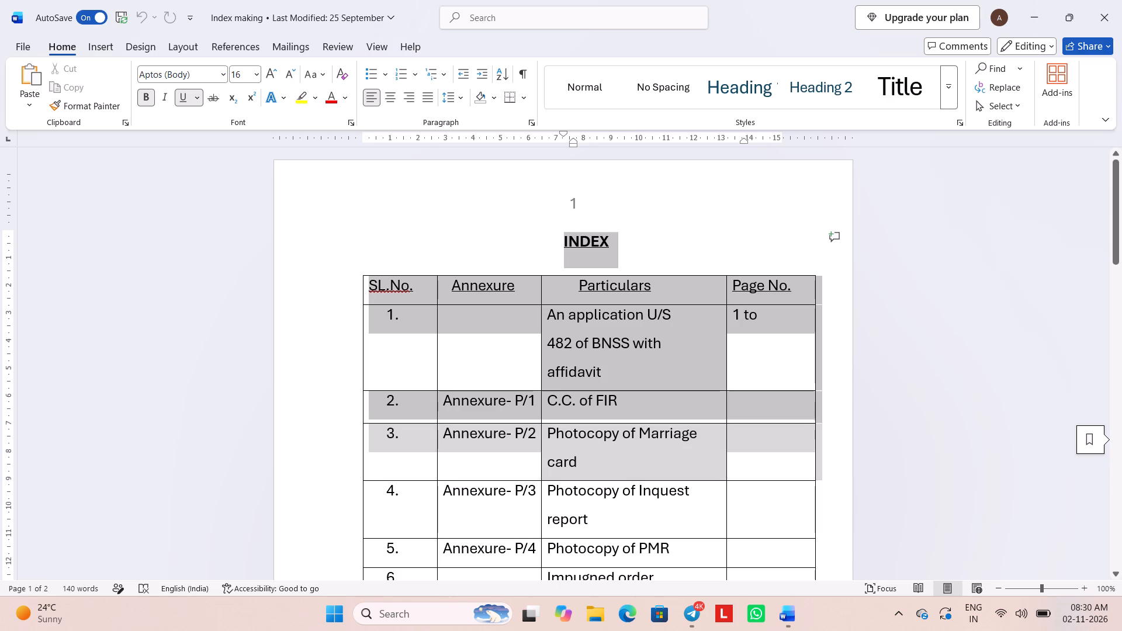
pyautogui.moveTo(709, 399); pyautogui.dragTo(719, 404)
pyautogui.moveTo(719, 404); pyautogui.dragTo(719, 432)
pyautogui.hotkey('ctrl', 'c')
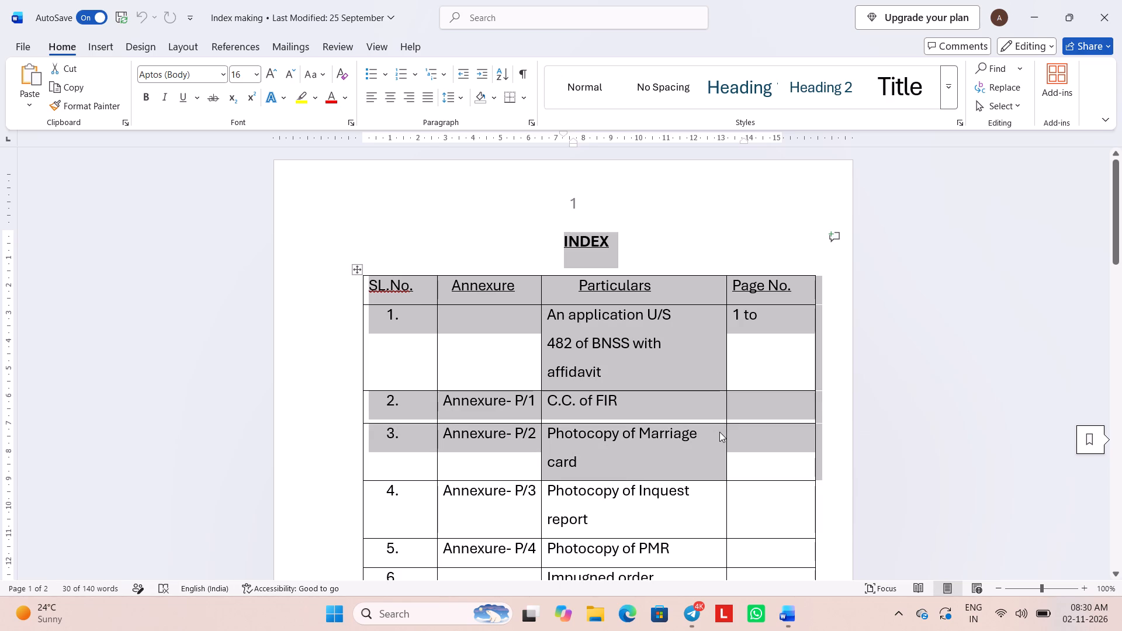
pyautogui.click(1121, 0)
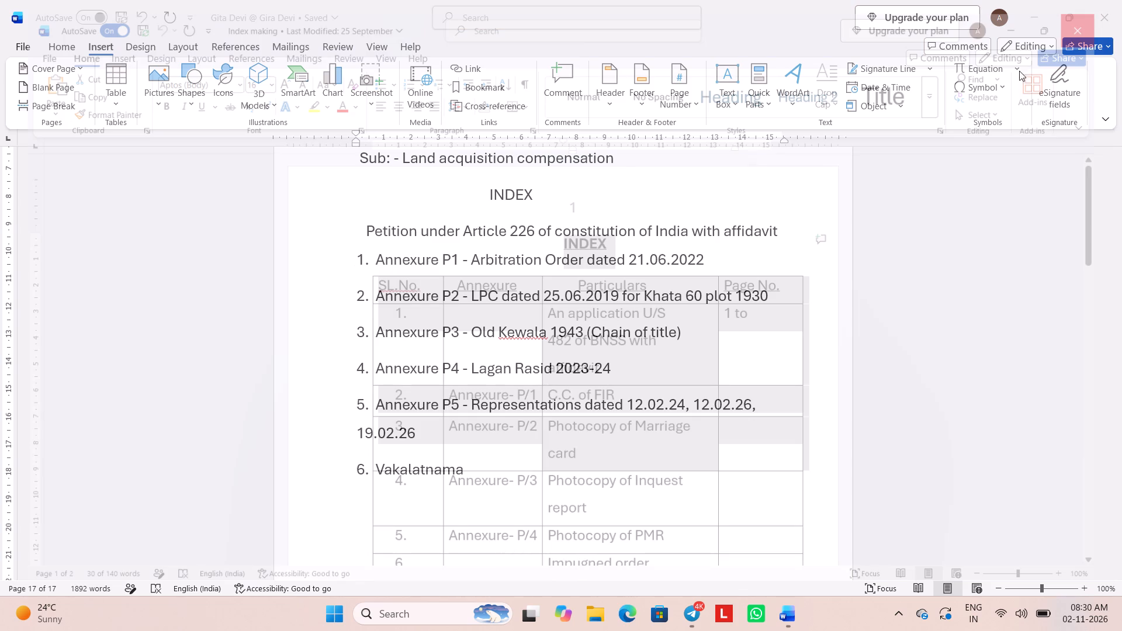
# Paste the copied INDEX heading and table below the "Vakalatnama" line at the end of the petition, after adding blank lines.
pyautogui.scroll(-1, 795, 303)
pyautogui.click(632, 446)
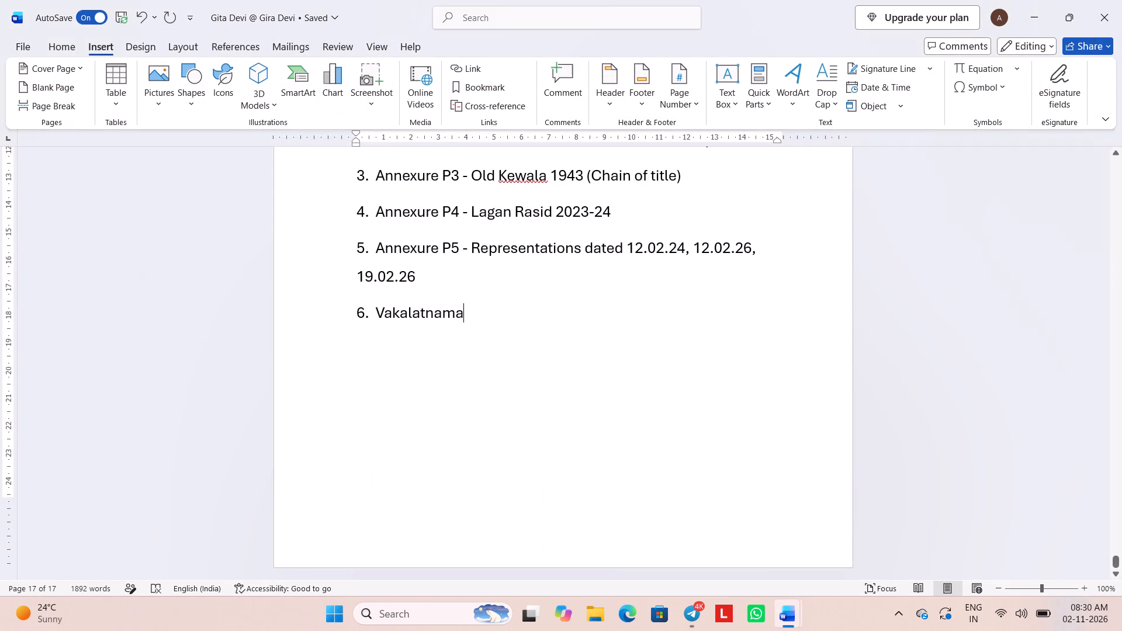
pyautogui.press('Return')
pyautogui.press('Return')
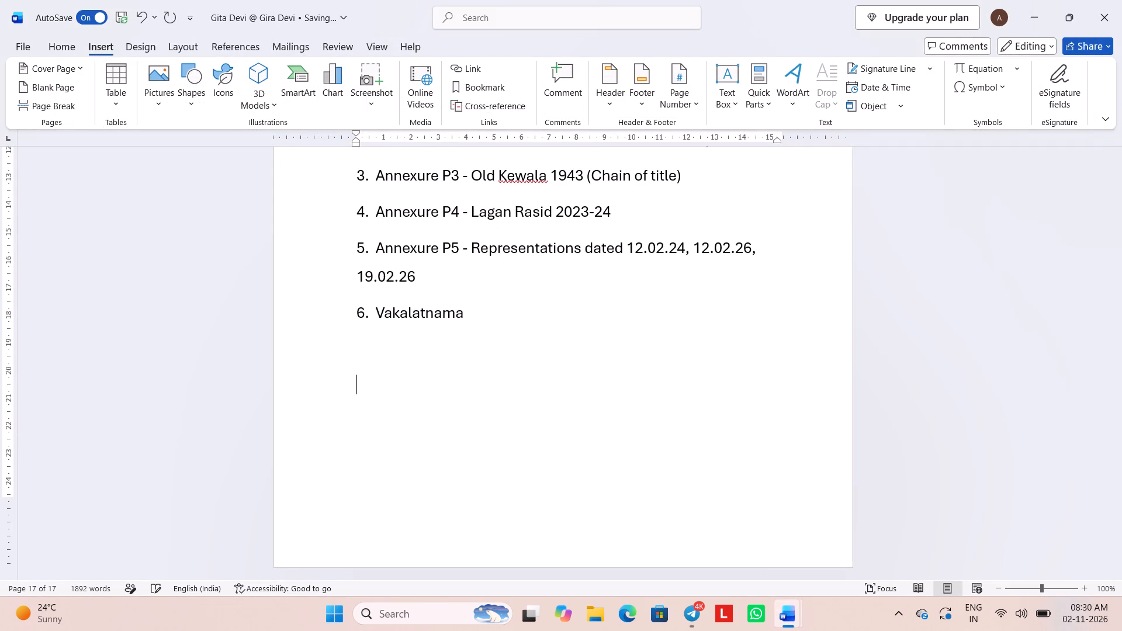
pyautogui.hotkey('ctrl', 'v')
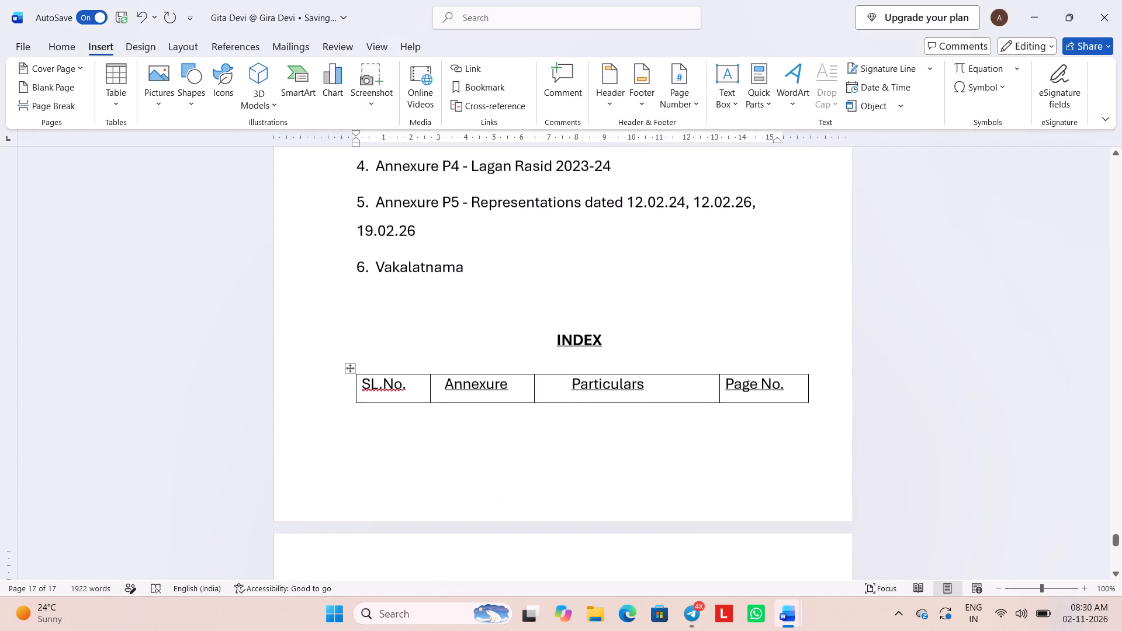
# Replace row 1's Particulars text with the copied line "Petition under Article 226 of constitution of India with affidavit", without its leading spaces.
pyautogui.scroll(1, 632, 446)
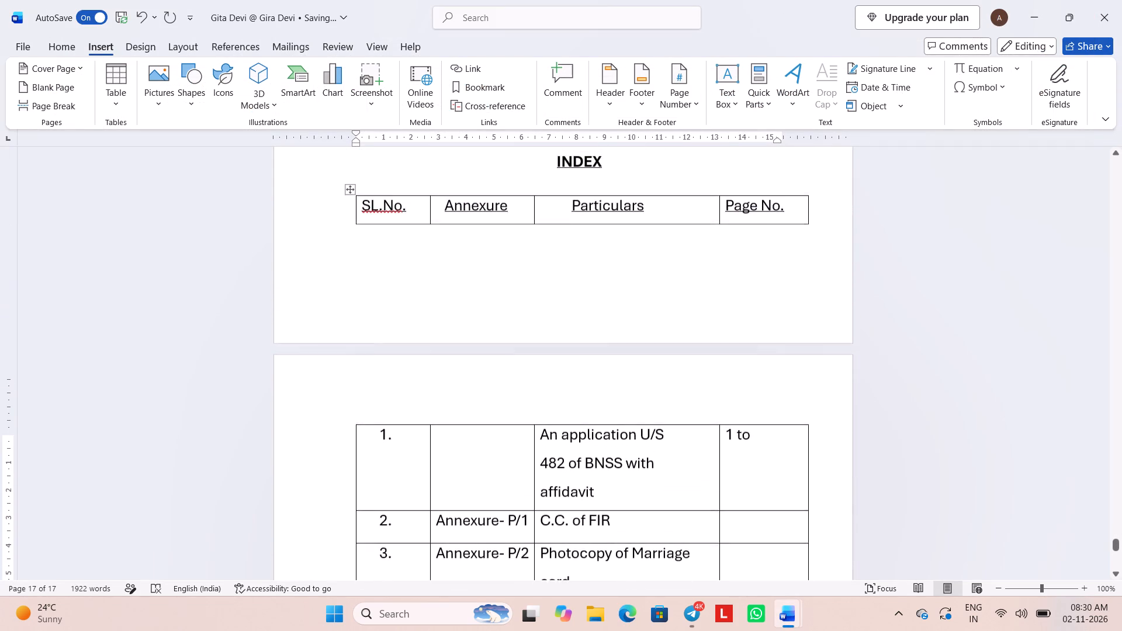
pyautogui.scroll(3, 632, 446)
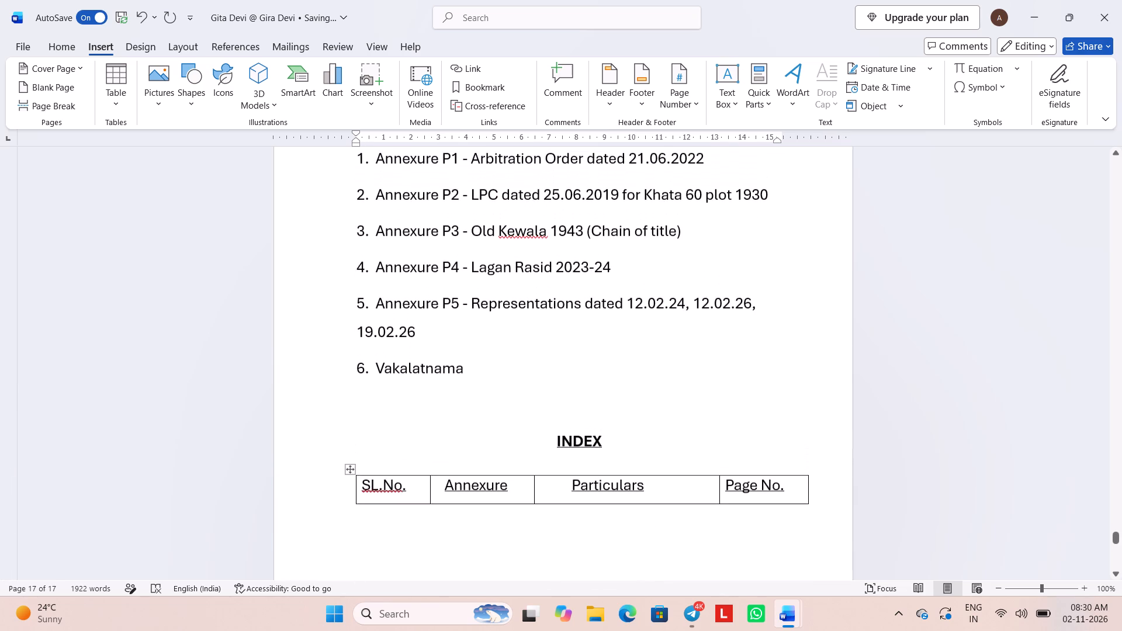
pyautogui.scroll(1, 632, 446)
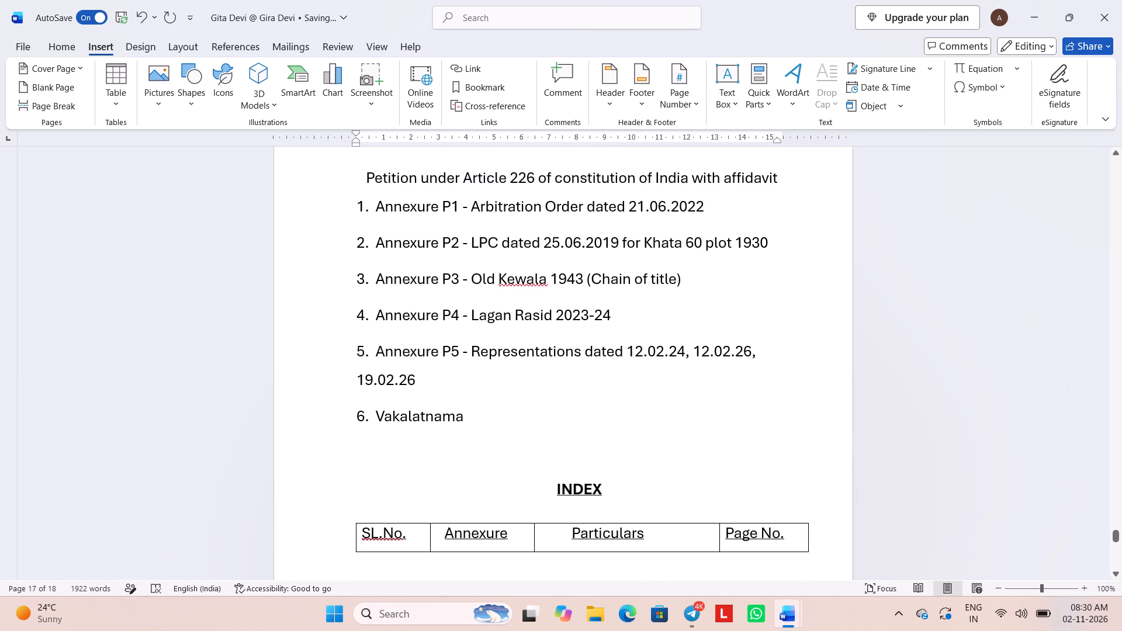
pyautogui.moveTo(361, 176); pyautogui.dragTo(718, 182)
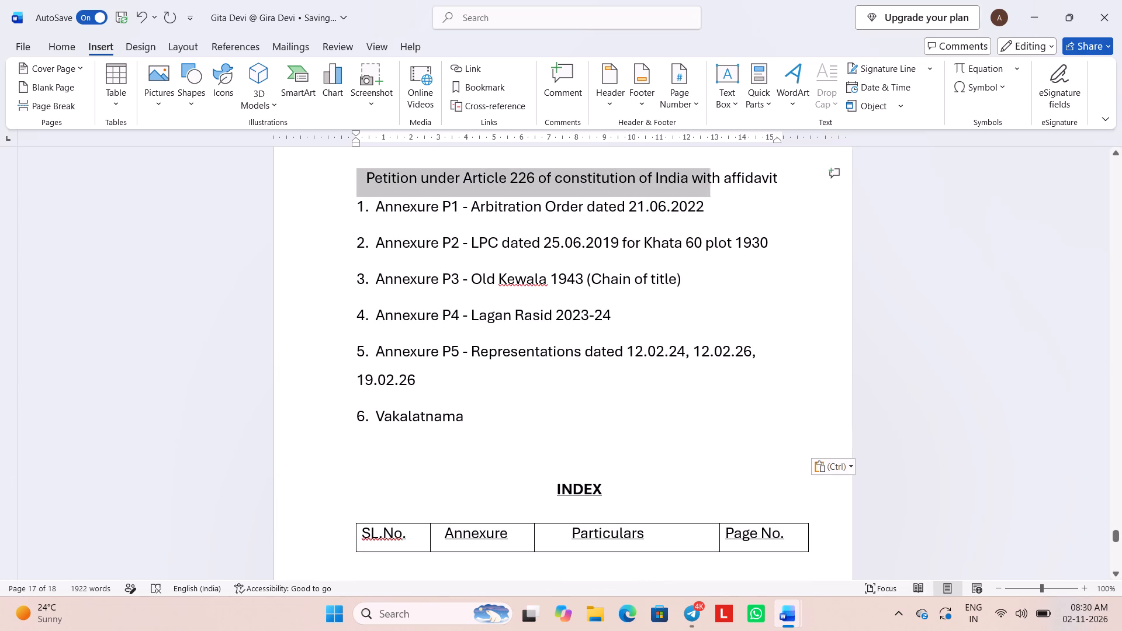
pyautogui.moveTo(718, 182); pyautogui.dragTo(778, 181)
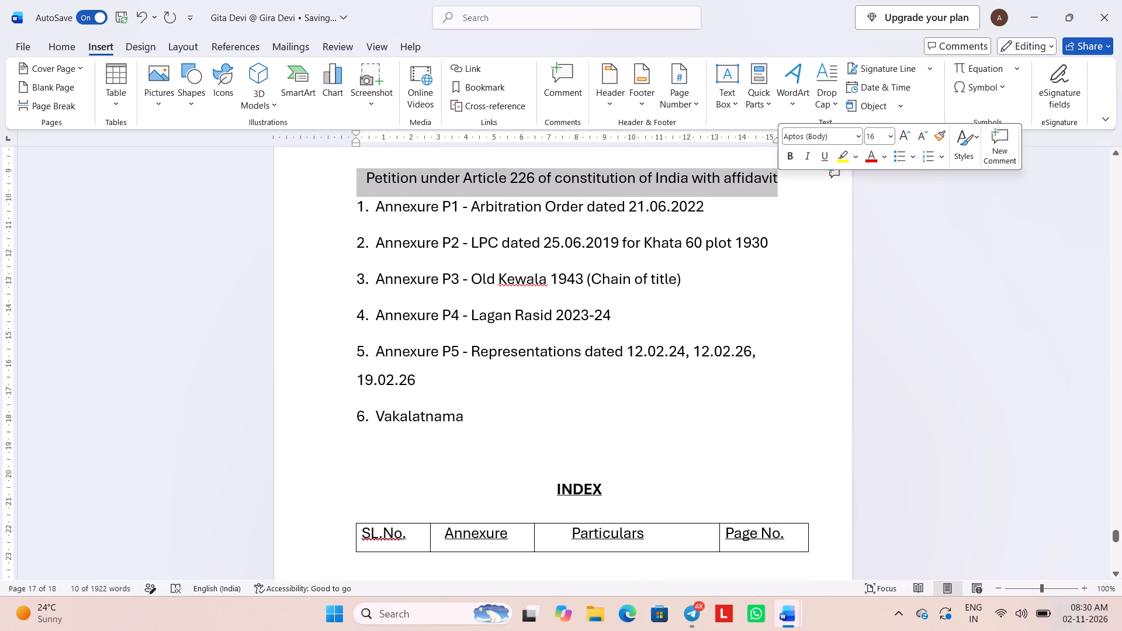
pyautogui.hotkey('ctrl', 'c')
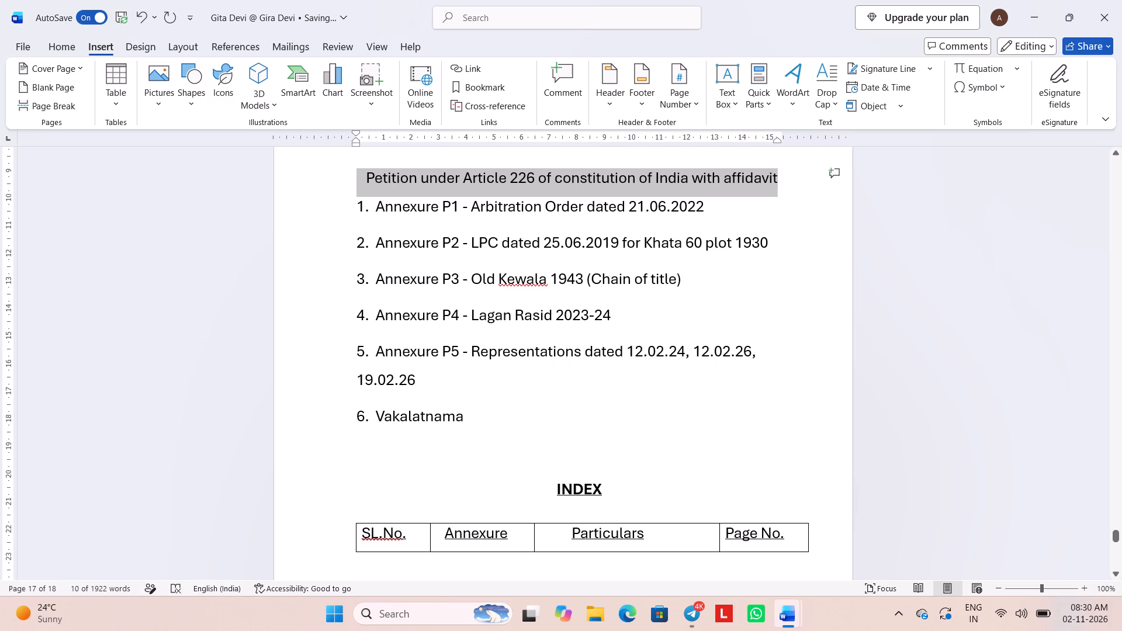
pyautogui.scroll(-3, 607, 495)
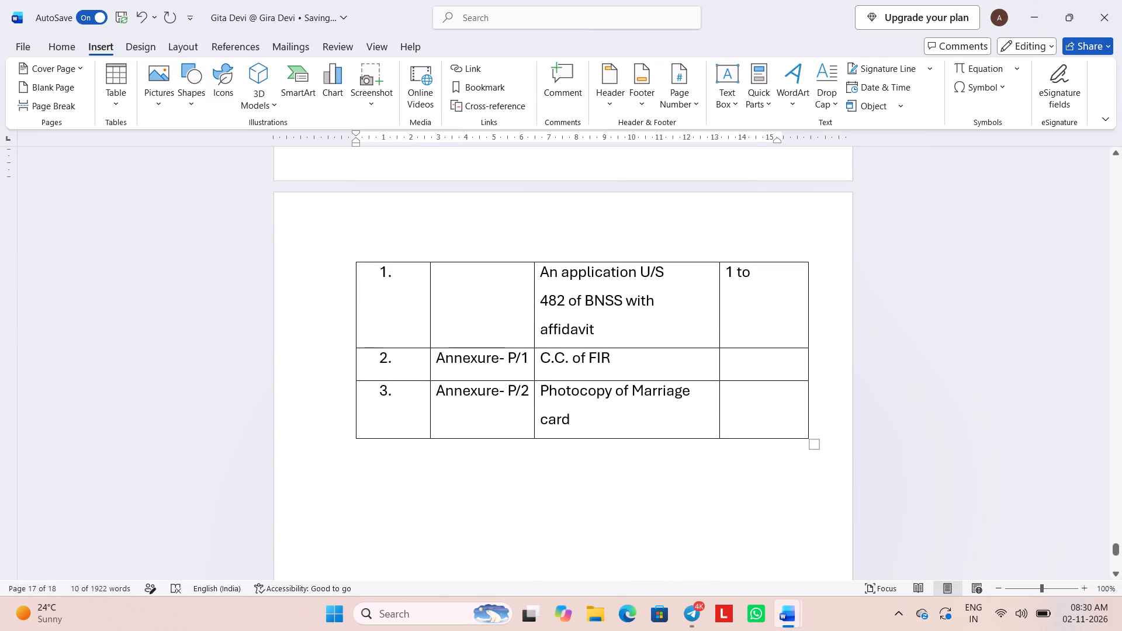
pyautogui.moveTo(618, 334); pyautogui.dragTo(538, 282)
pyautogui.hotkey('ctrl', 'v')
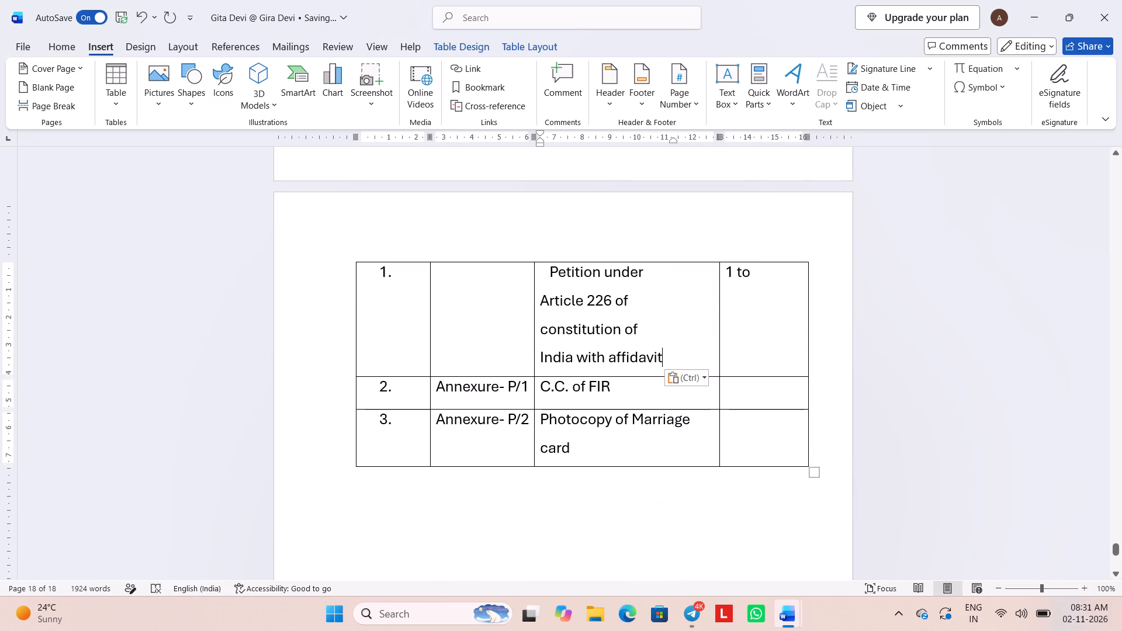
pyautogui.click(548, 276)
pyautogui.press('BackSpace')
pyautogui.press('BackSpace')
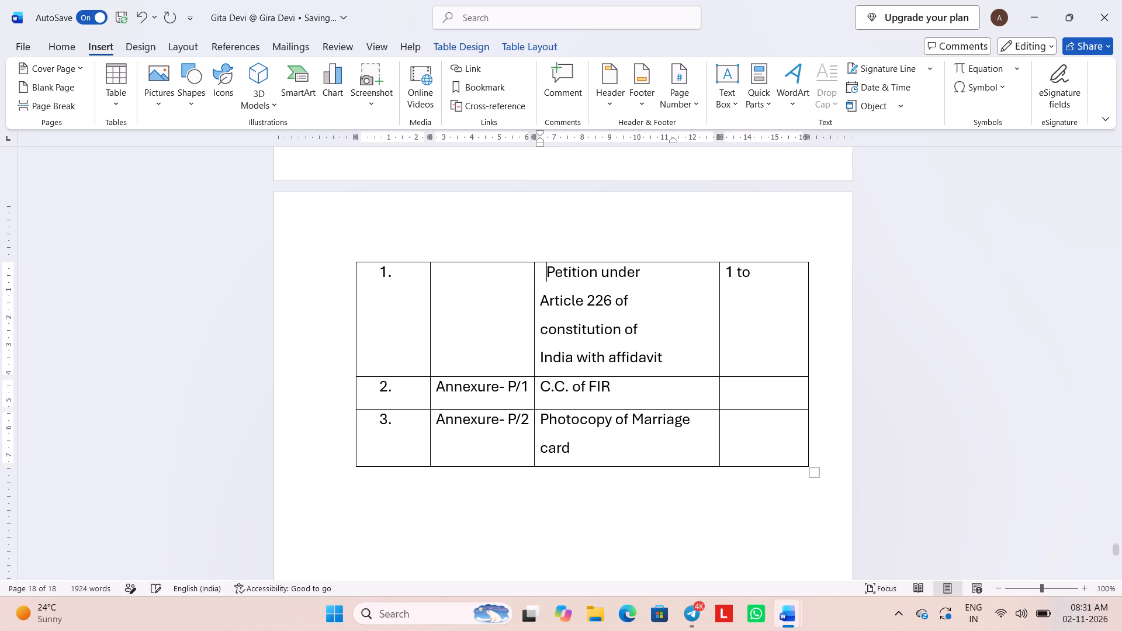
pyautogui.press('BackSpace')
pyautogui.press('BackSpace')
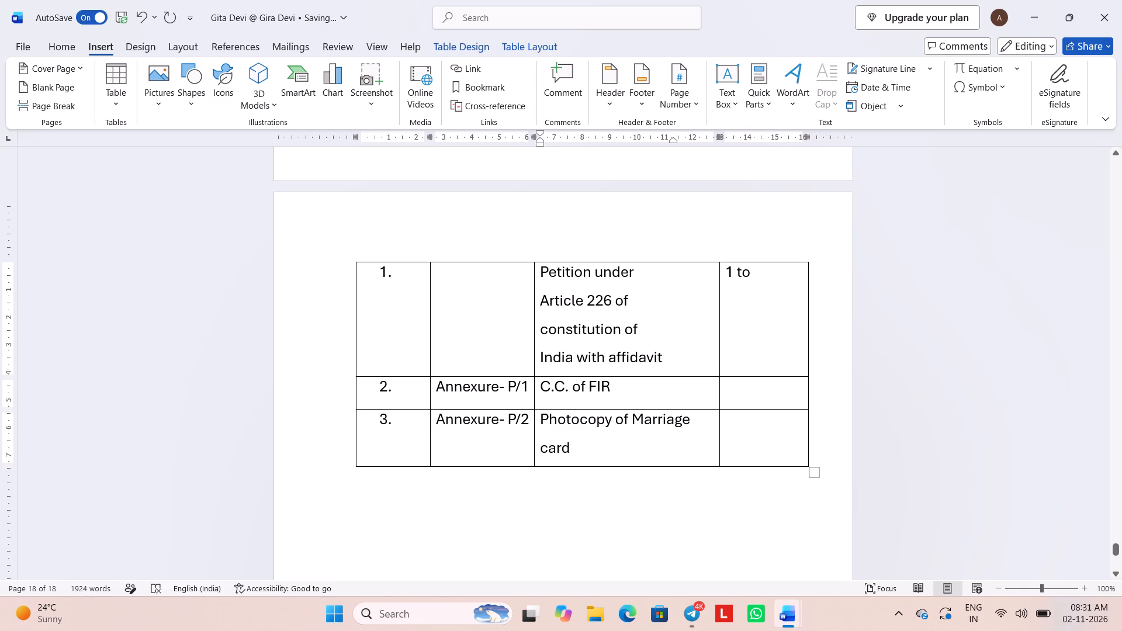
# Move the right indent of row 1's Particulars text out to just inside the column's right border.
pyautogui.click(668, 360)
pyautogui.moveTo(672, 138); pyautogui.dragTo(722, 138)
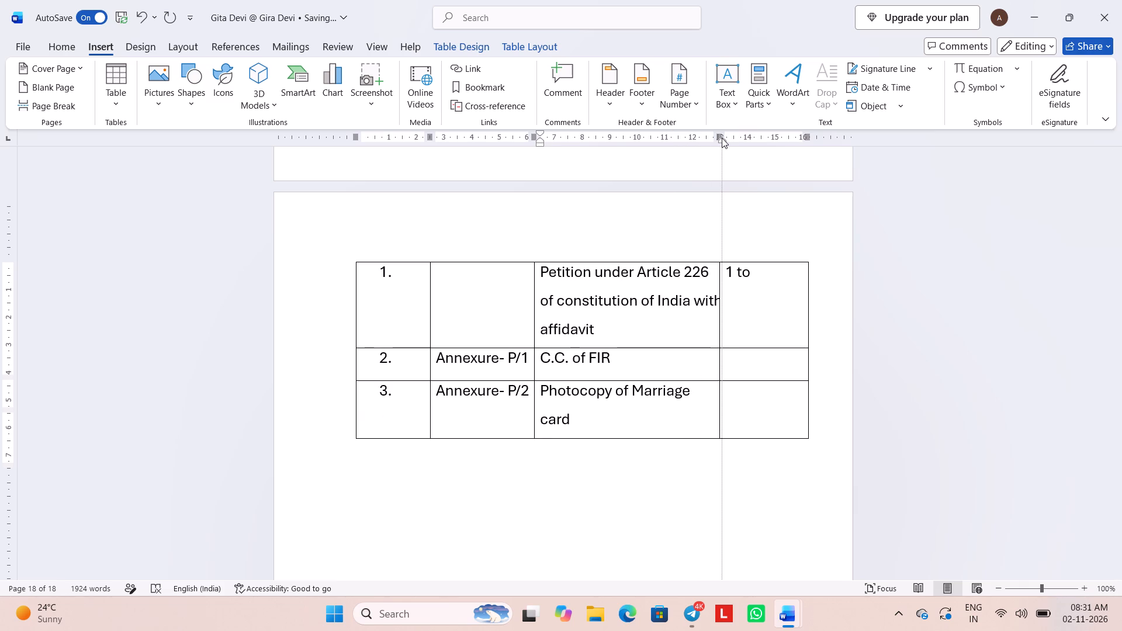
pyautogui.moveTo(722, 138); pyautogui.dragTo(715, 138)
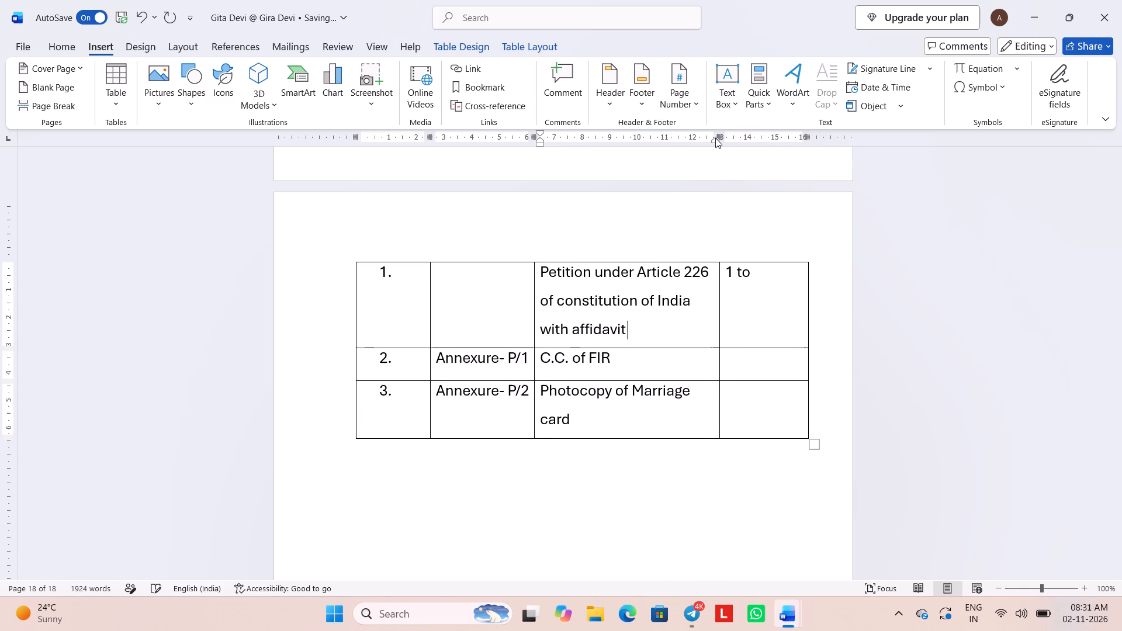